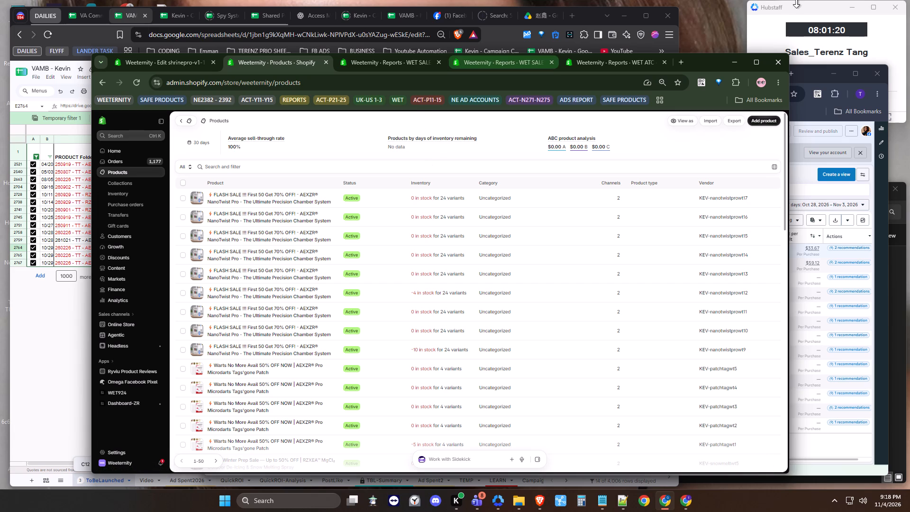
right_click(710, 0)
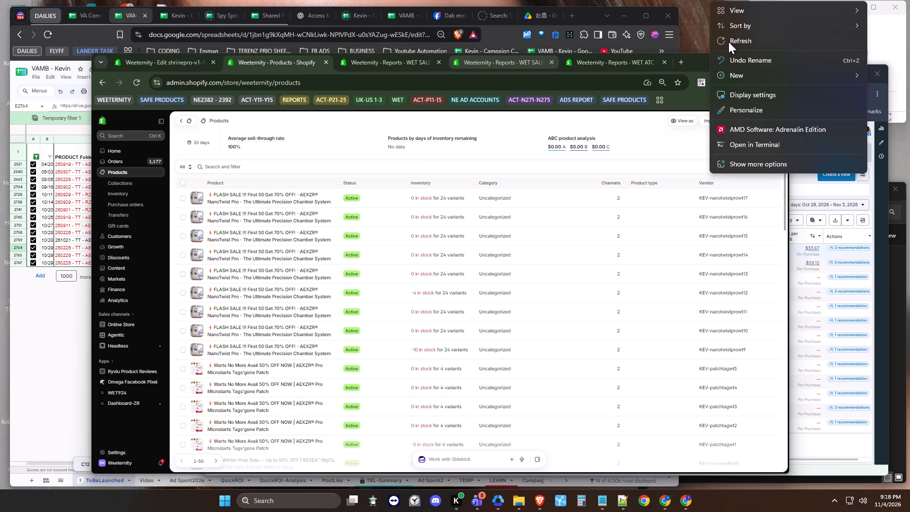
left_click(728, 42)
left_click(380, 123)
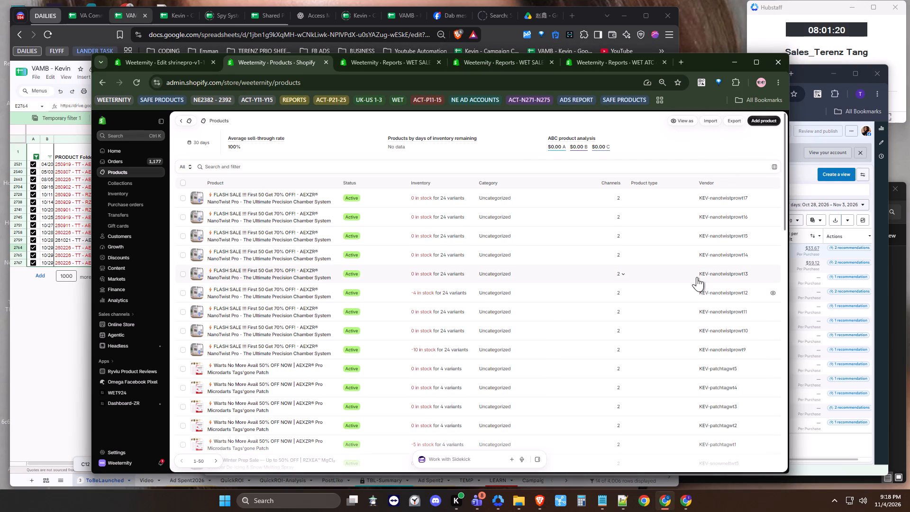
In the Notepad notes, change the ending of the strivefinity.com product link to nanotwistprowt14.
left_click(598, 506)
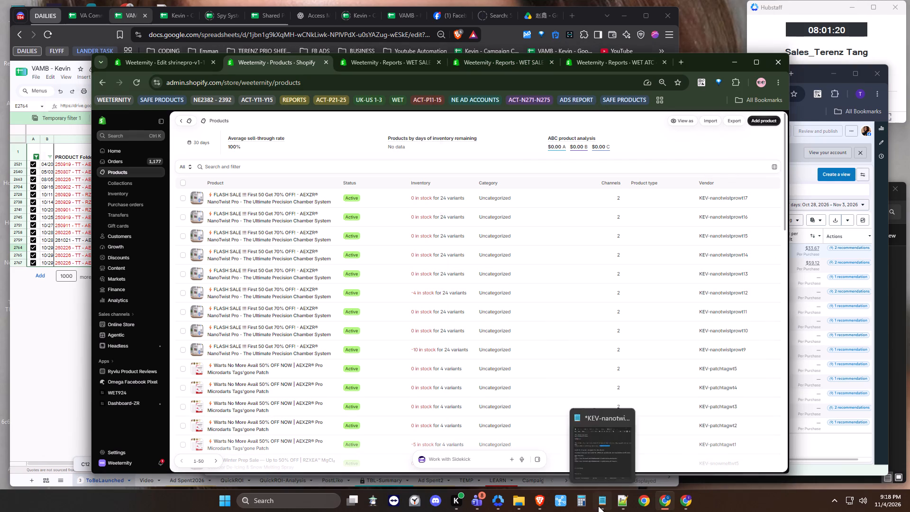
left_click(309, 219)
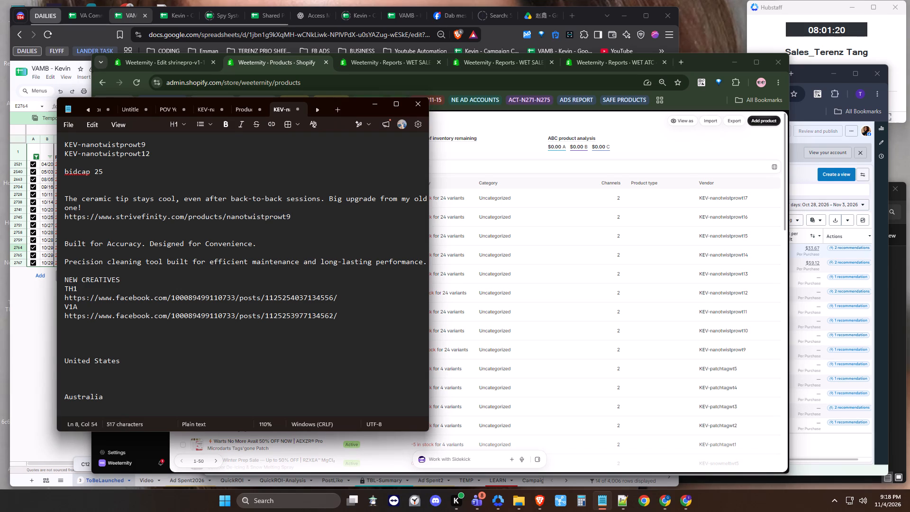
key("BackSpace")
type("14")
Narrow the Shopify products window to uncover more of the Ads Manager window behind it.
left_click(716, 62)
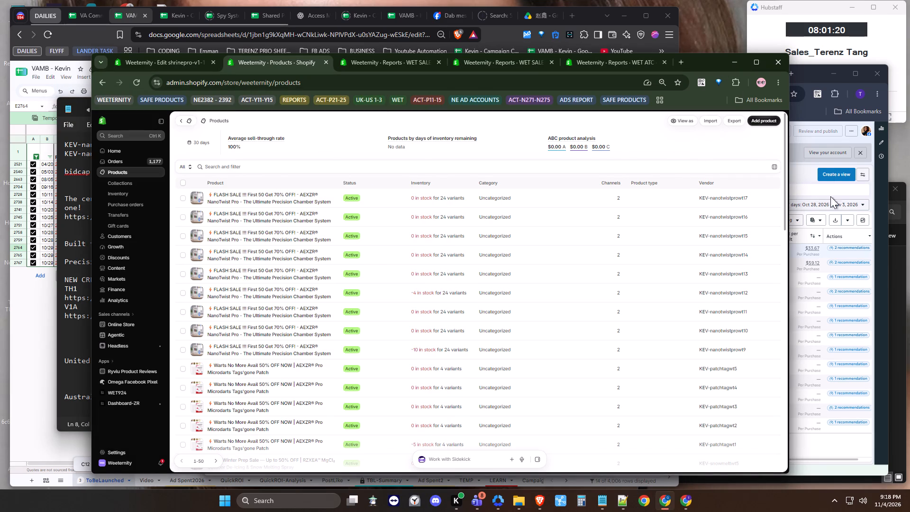
left_click_drag(791, 193, 651, 207)
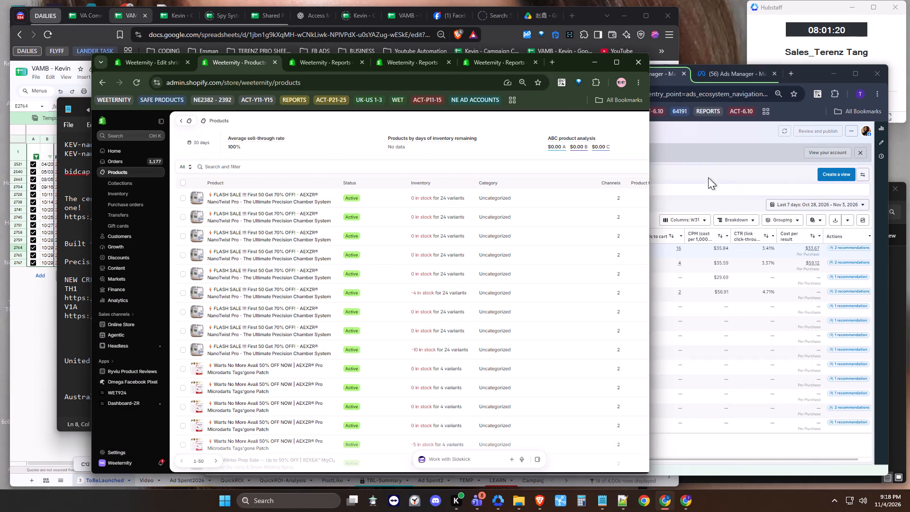
In Ads Manager's ACC-DG-LS-10/06/26 account, deselect the grasskillerwt10 campaign and bulk import the ads file from the Documents > ADS folder.
left_click(717, 134)
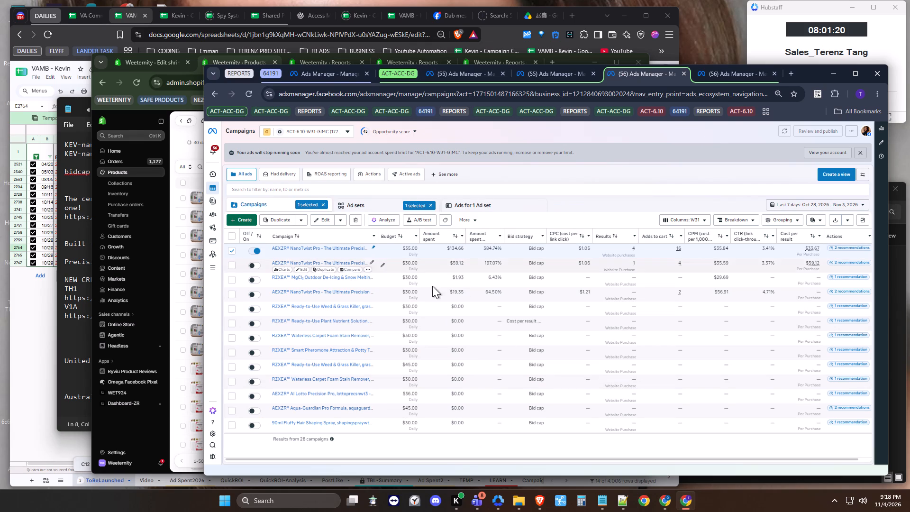
left_click(319, 75)
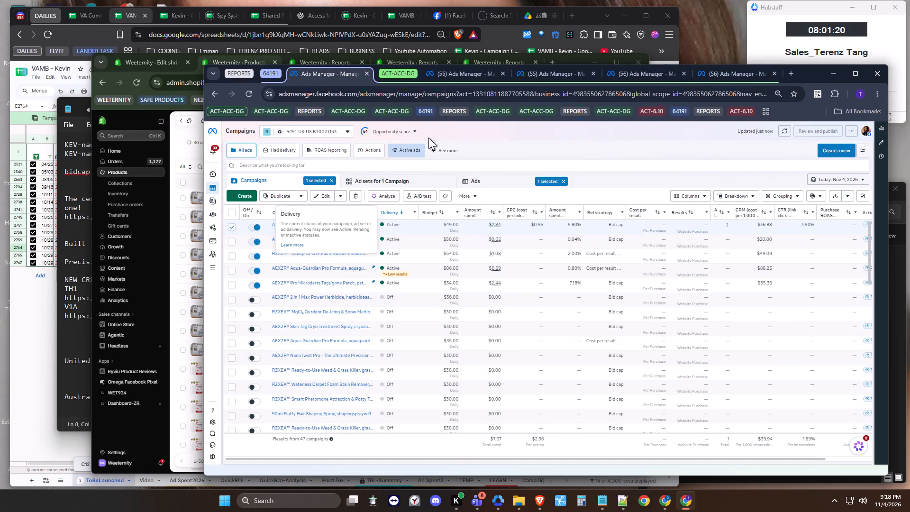
left_click(457, 75)
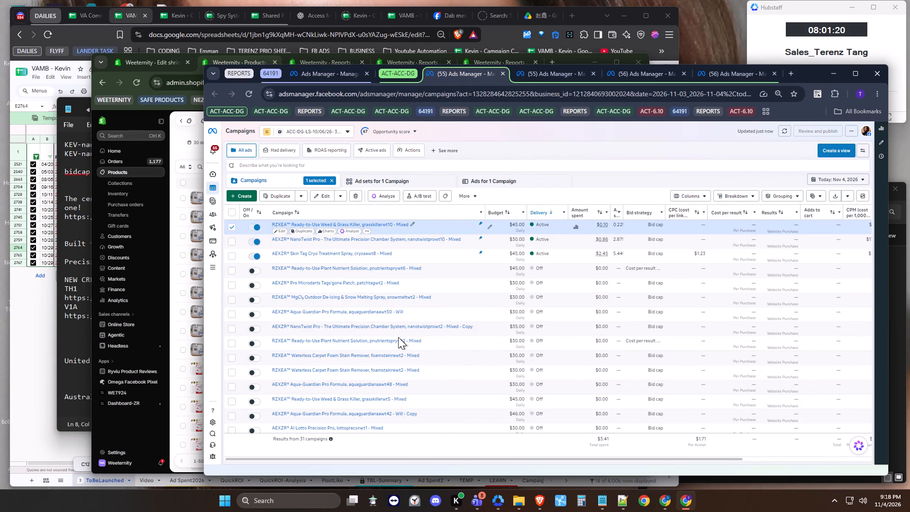
left_click(232, 227)
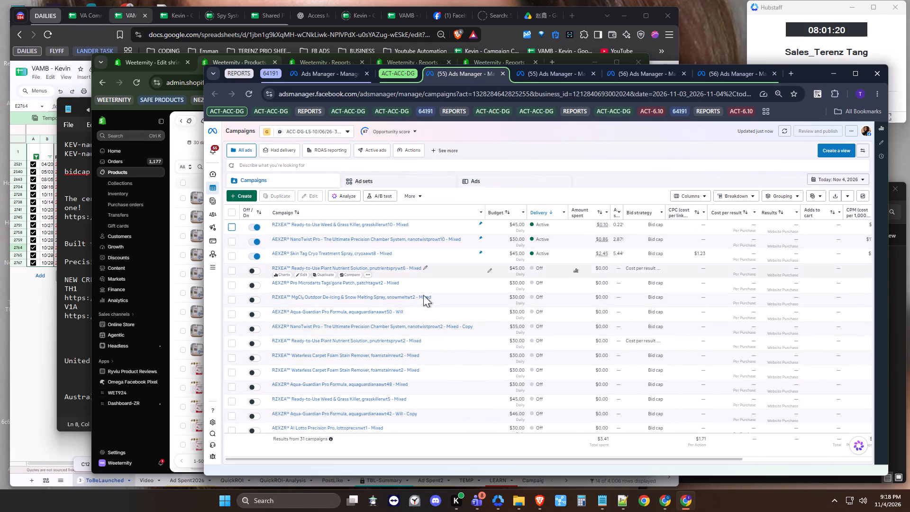
left_click(426, 197)
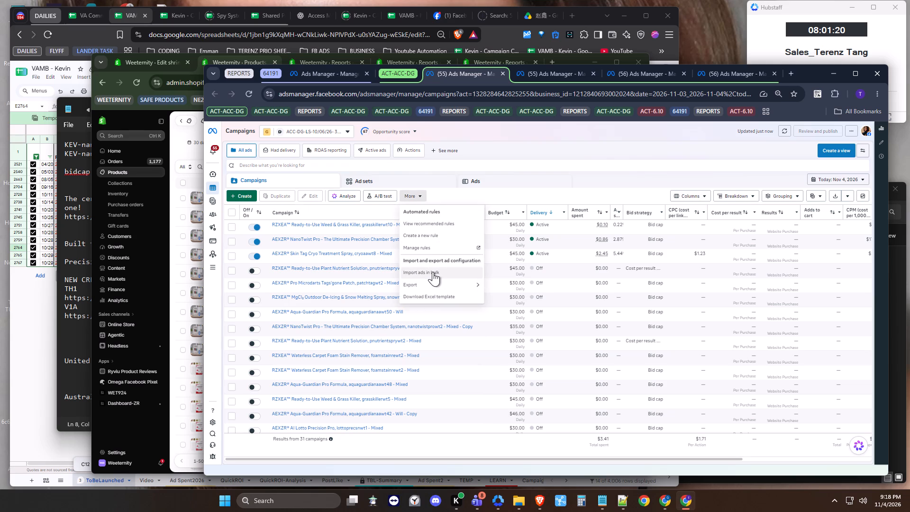
left_click(442, 270)
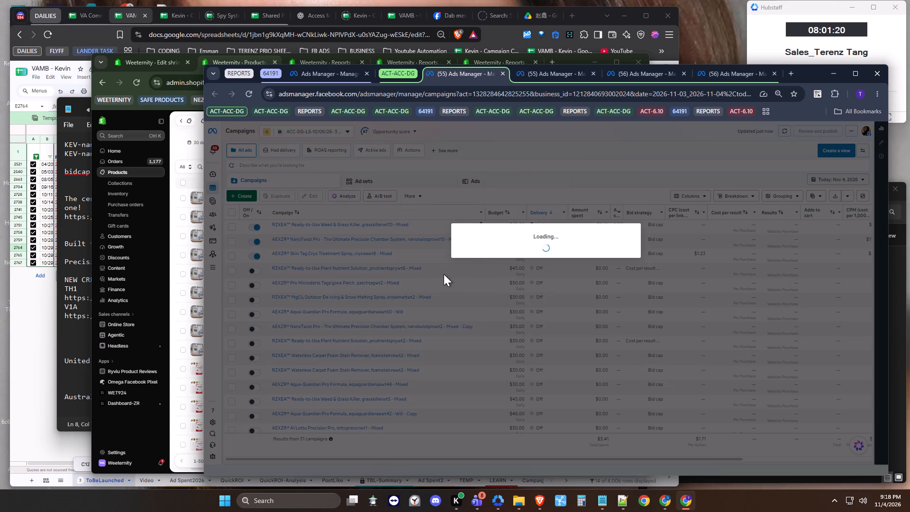
left_click(474, 198)
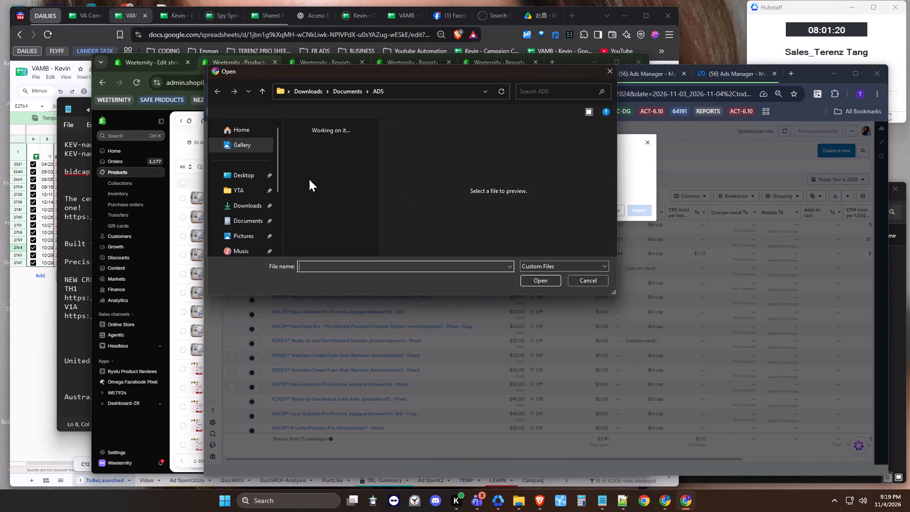
left_click(319, 160)
key("Return")
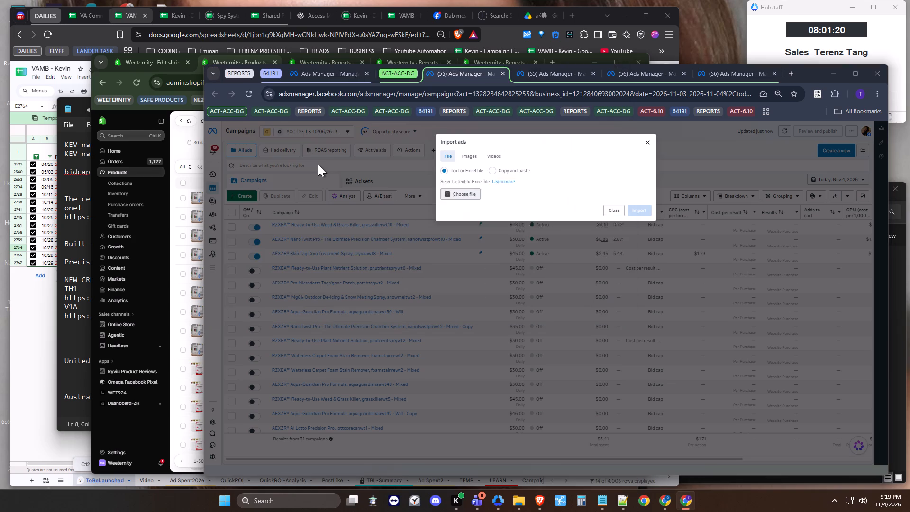
left_click(639, 223)
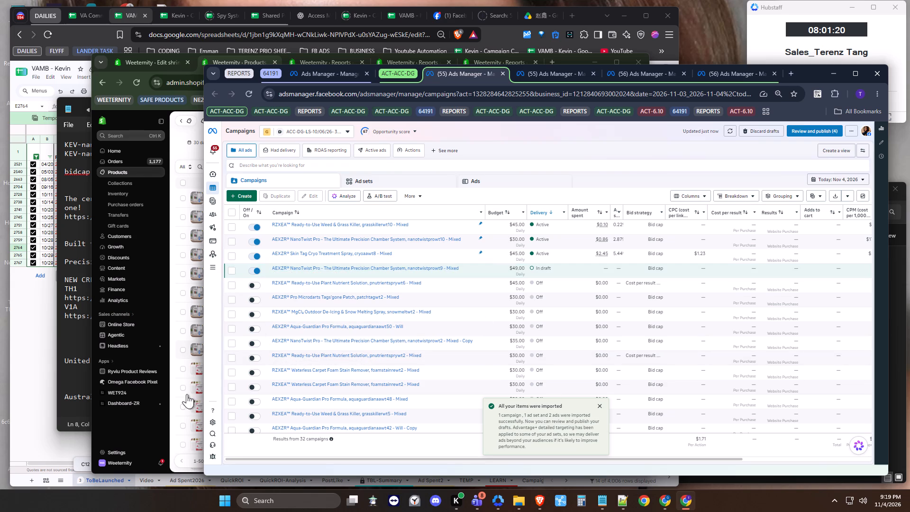
Bring the Notepad notes forward and move their window so the text stays readable beside Ads Manager.
left_click(216, 55)
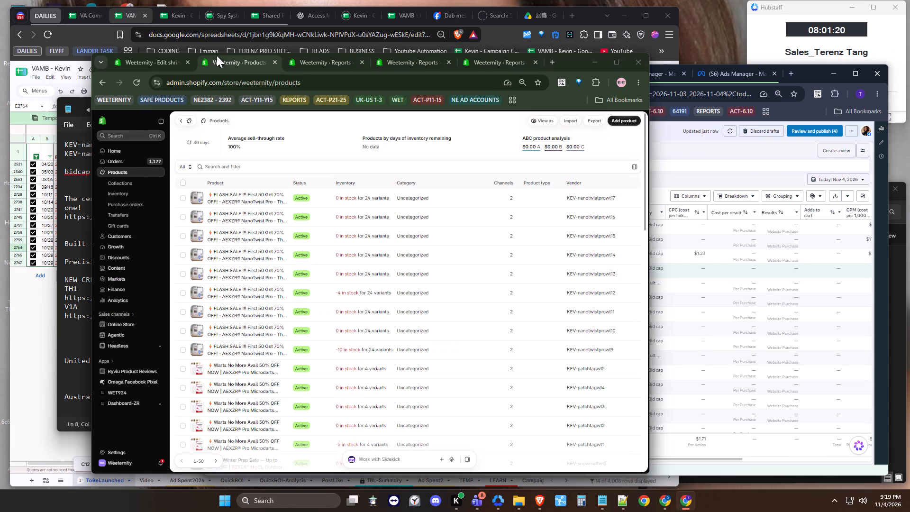
left_click(67, 345)
left_click_drag(354, 101, 307, 106)
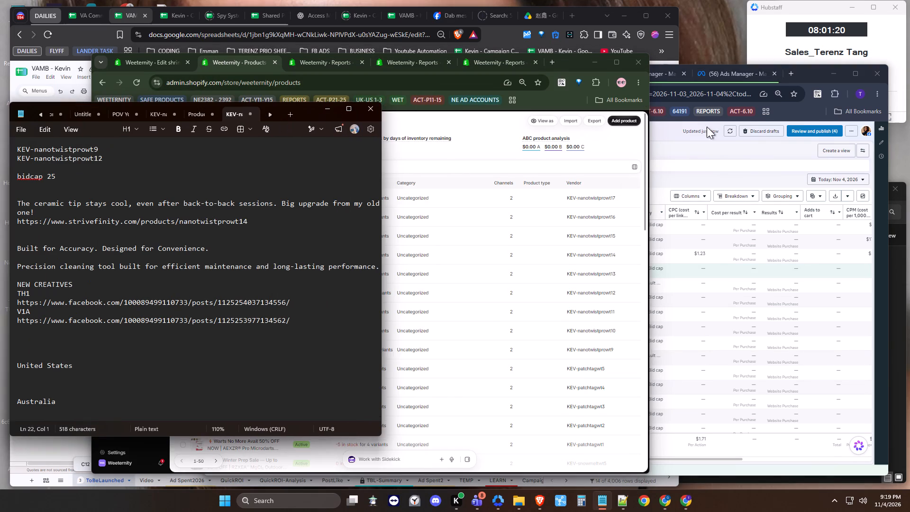
In Ads Manager, open the name of the draft NanoTwist Pro campaign nanotwistprowt9 - Mixed for editing.
left_click(708, 156)
left_click(461, 268)
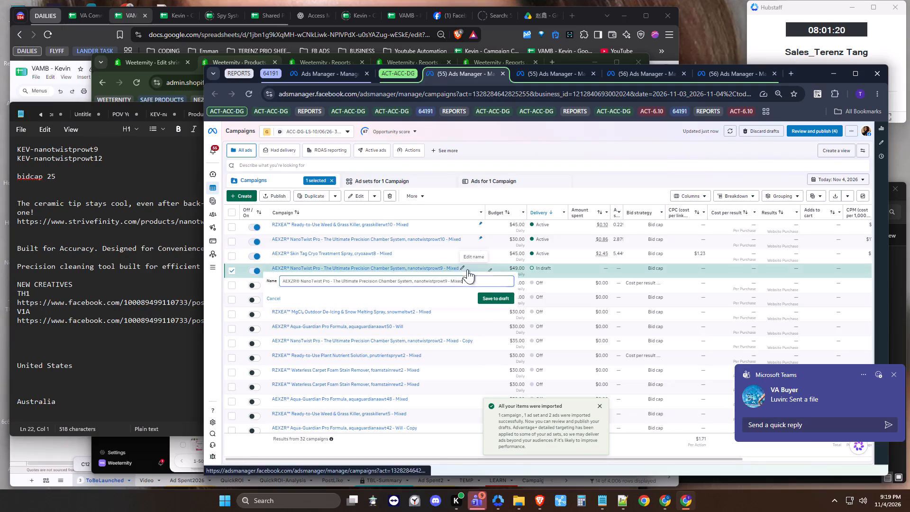
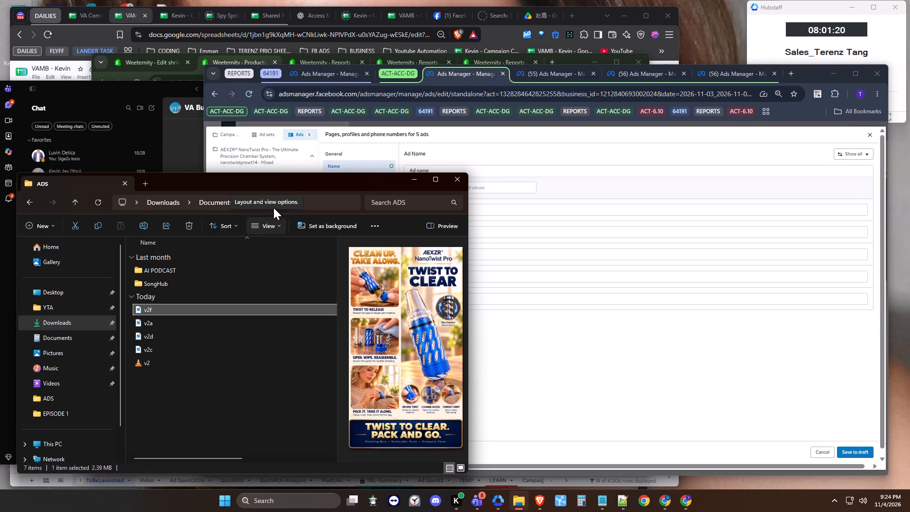
left_click(160, 320)
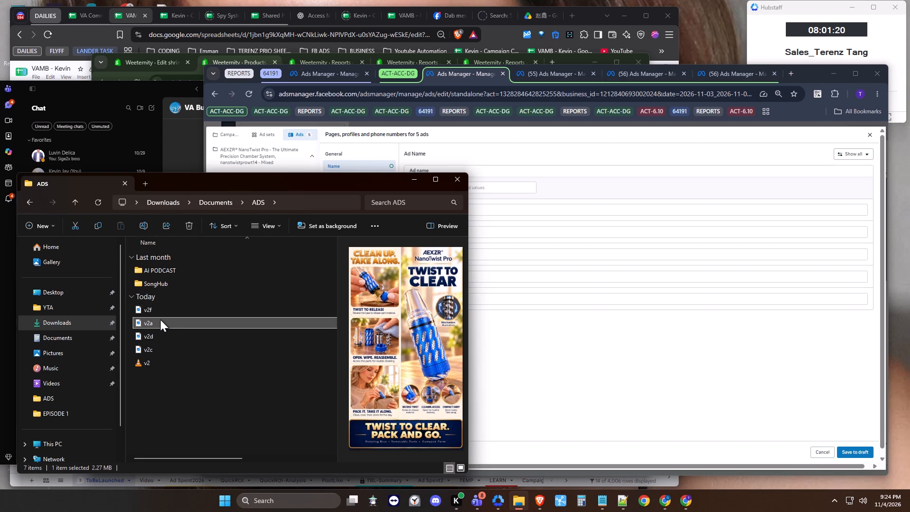
key("F2")
key("ctrl+c")
left_click(520, 363)
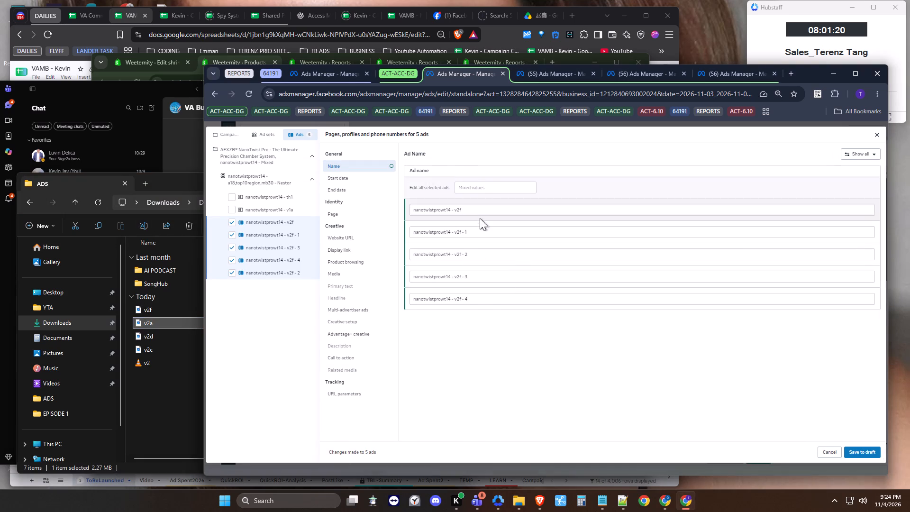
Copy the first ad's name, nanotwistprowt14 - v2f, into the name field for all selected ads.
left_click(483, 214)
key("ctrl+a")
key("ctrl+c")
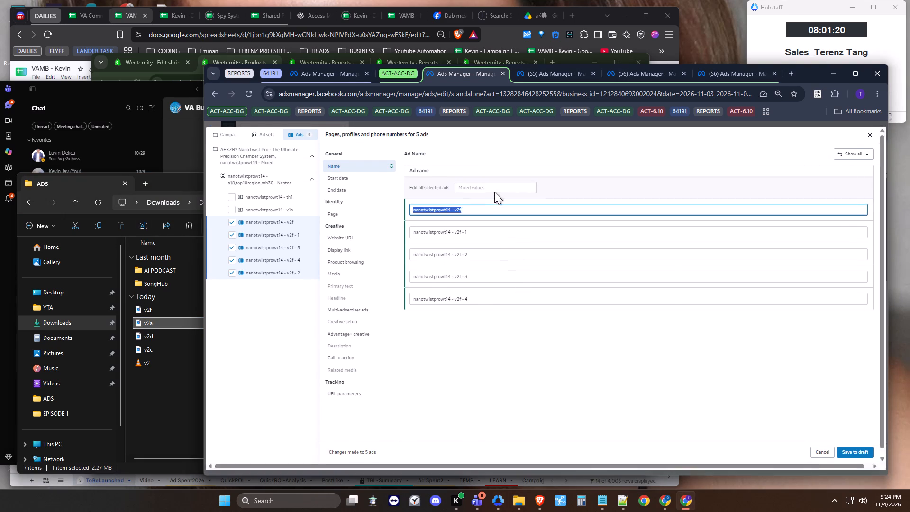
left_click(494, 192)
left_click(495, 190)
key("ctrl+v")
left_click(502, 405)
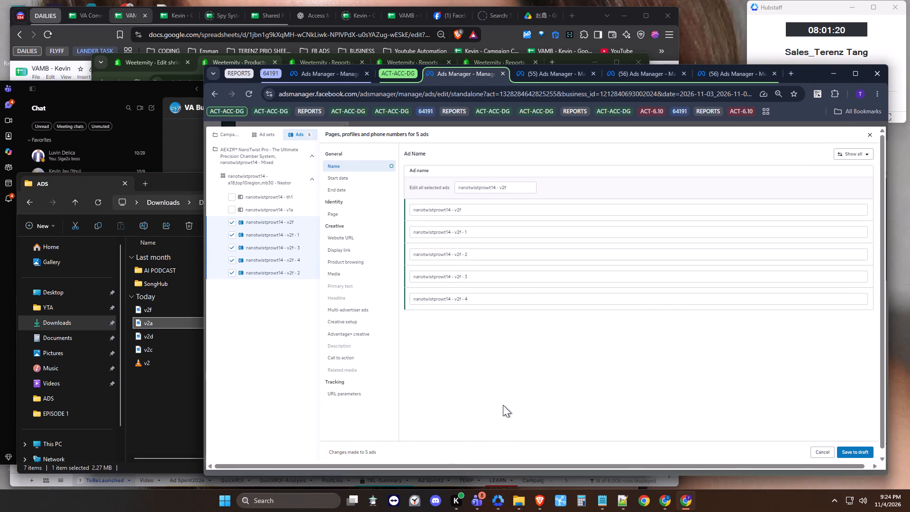
Rename the nanotwistprowt14 - v2f - 1 ad as nanotwistprowt14 - v2a, copying the suffix from the ADS folder file.
left_click(158, 320)
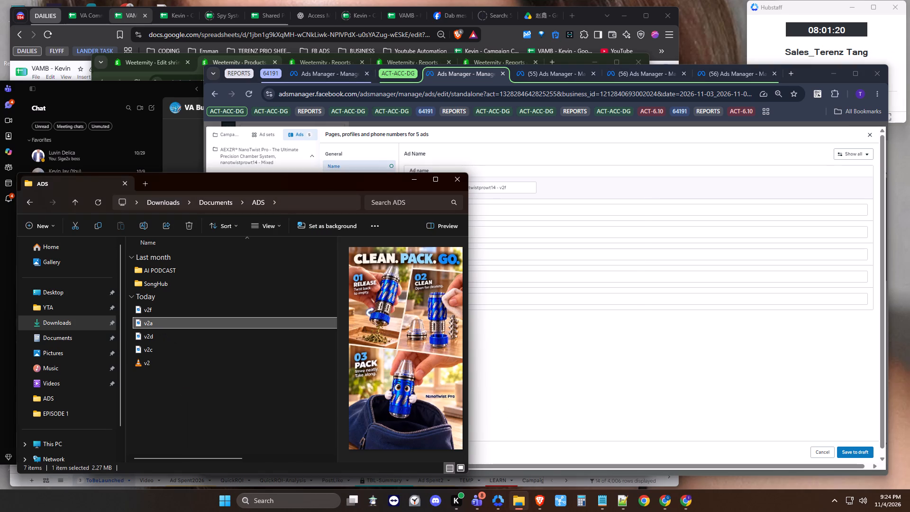
key("F2")
key("ctrl+c")
left_click(592, 353)
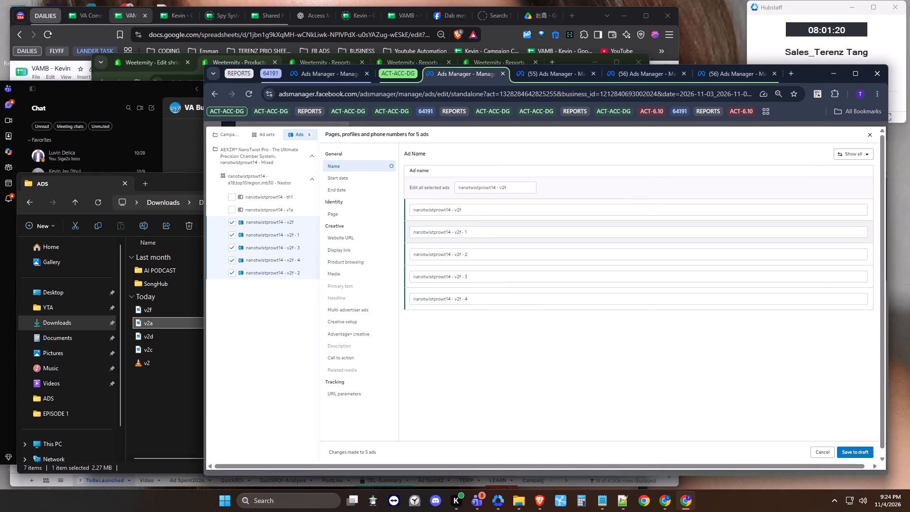
left_click(492, 377)
left_click_drag(455, 231, 484, 234)
key("ctrl+v")
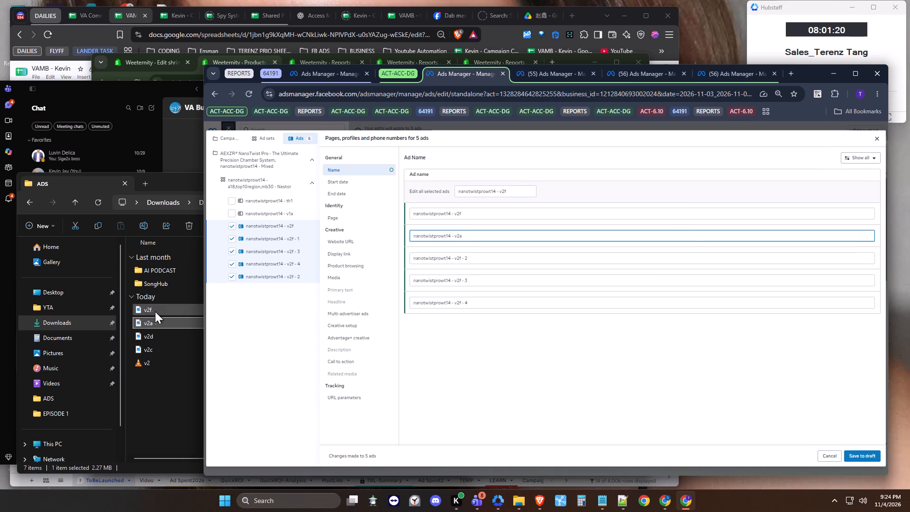
Rename the nanotwistprowt14 - v2f - 2 ad as nanotwistprowt14 - v2d, copying the suffix from the ADS folder file.
left_click(162, 332)
key("F2")
key("ctrl+c")
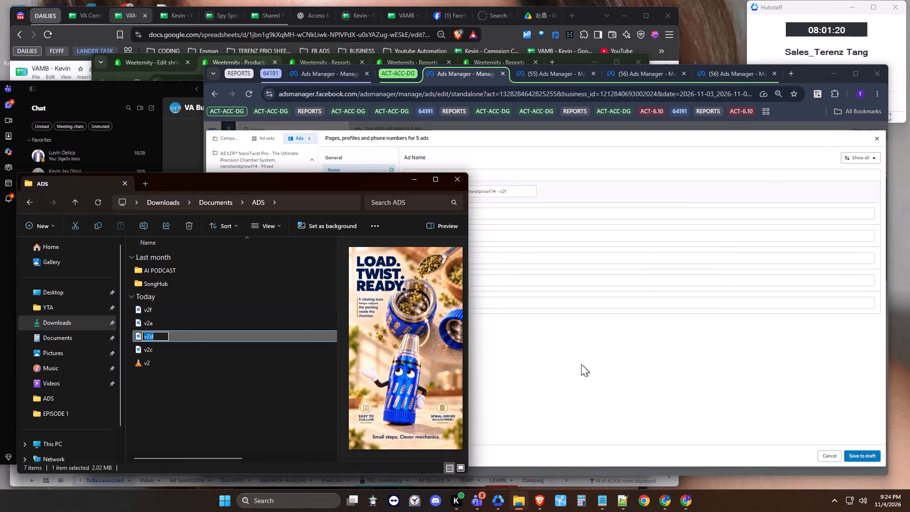
left_click(581, 364)
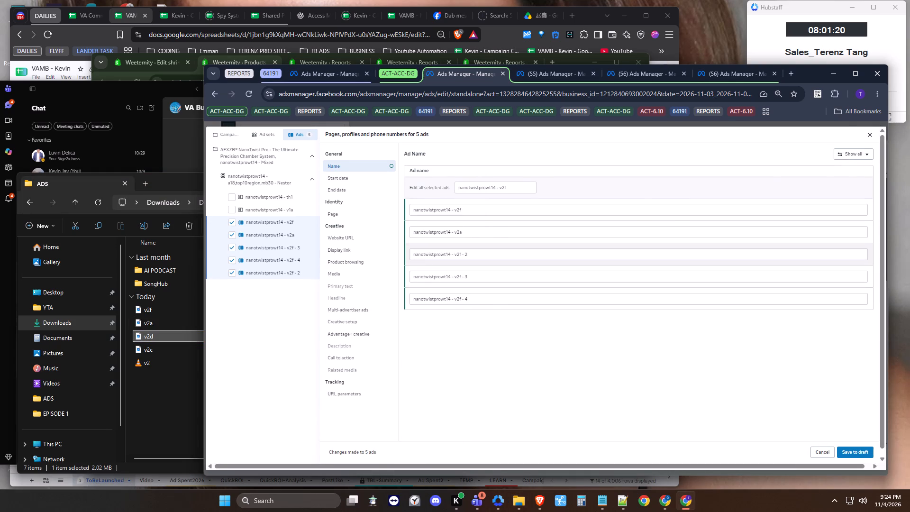
left_click_drag(454, 256, 488, 255)
key("ctrl+v")
left_click(502, 386)
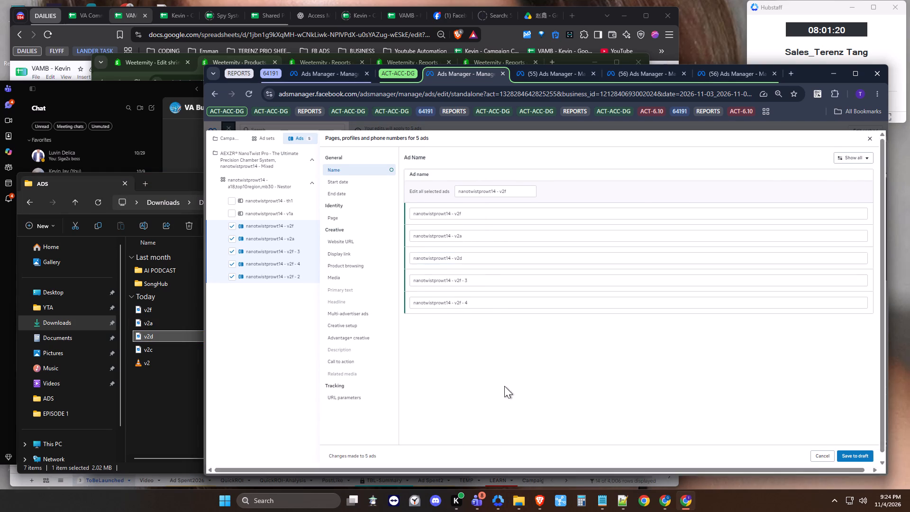
Rename the nanotwistprowt14 - v2f - 3 ad as nanotwistprowt14 - v2c, copying the suffix from the ADS folder file.
left_click(173, 345)
key("F2")
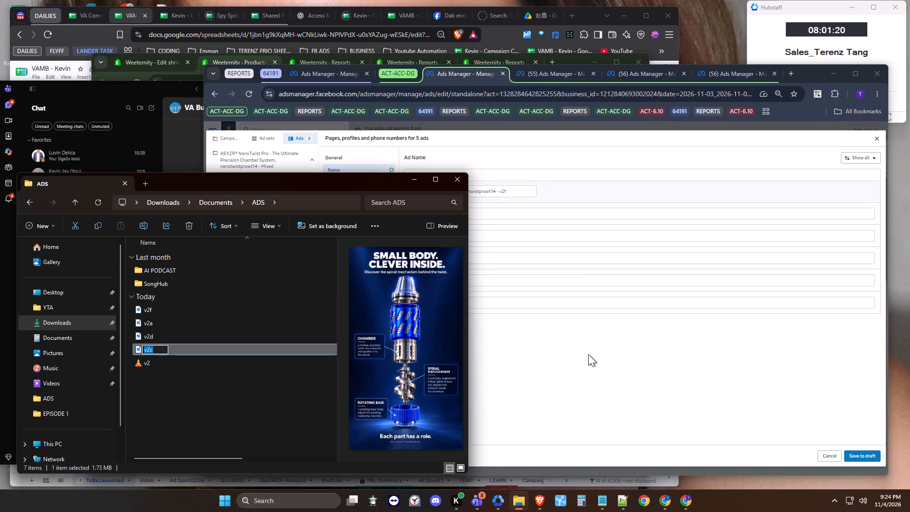
key("ctrl+c")
left_click(586, 355)
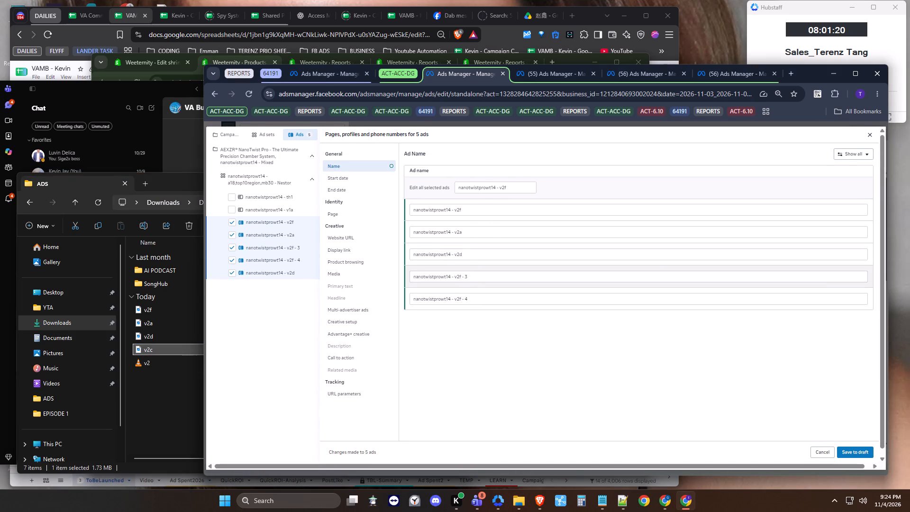
left_click_drag(455, 278, 476, 278)
key("ctrl+v")
left_click(461, 371)
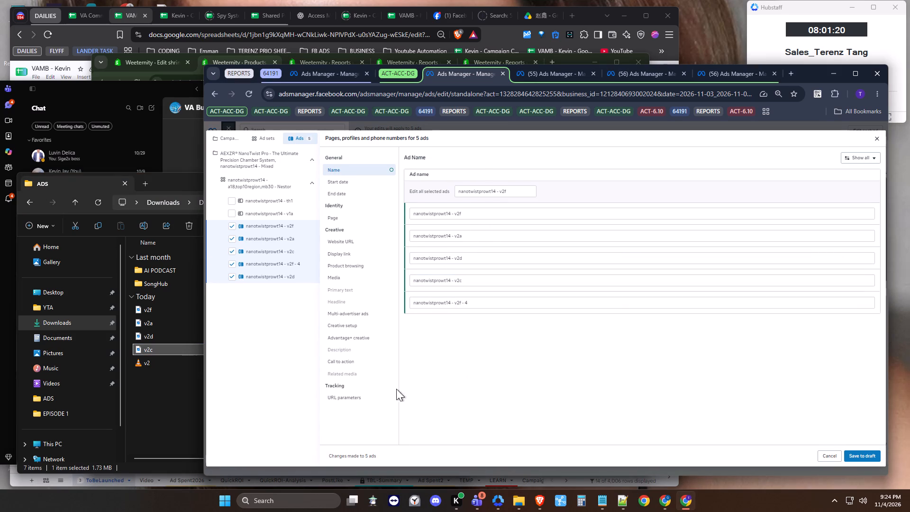
Rename the nanotwistprowt14 - v2f - 4 ad as nanotwistprowt14 - v2, copying the suffix from the ADS folder video file.
left_click(151, 362)
key("F2")
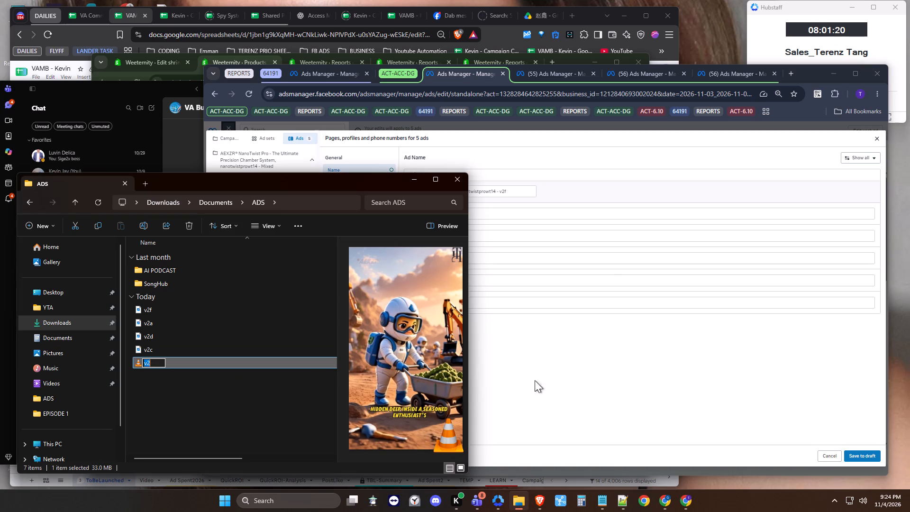
key("ctrl+c")
left_click(629, 367)
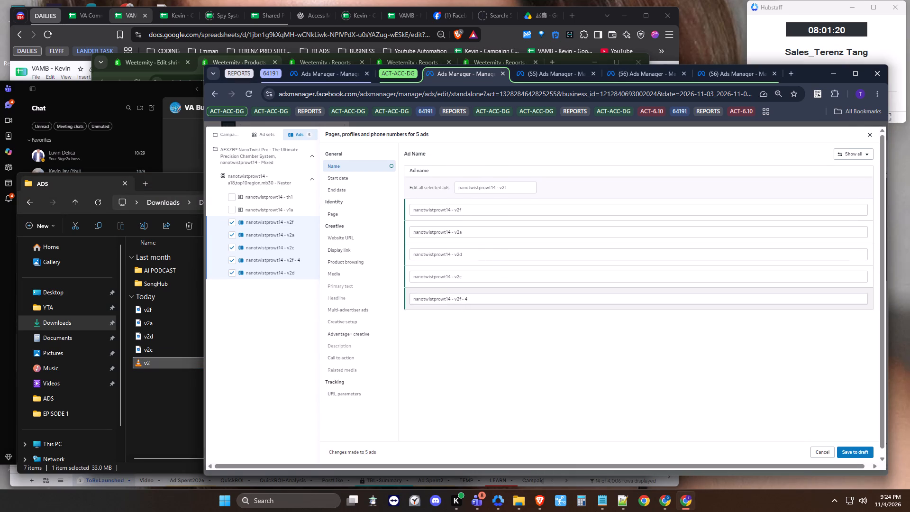
left_click_drag(455, 298, 475, 299)
key("ctrl+v")
left_click(464, 360)
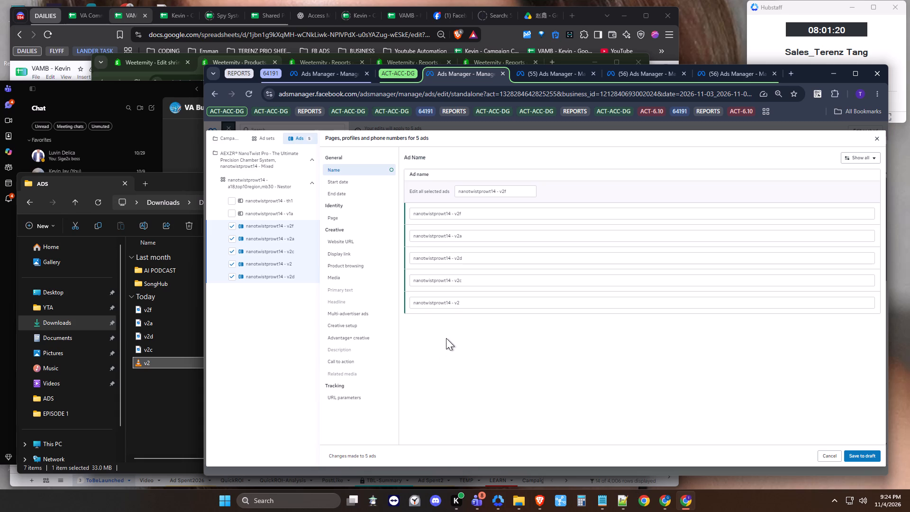
left_click(441, 351)
Include the v1a and th1 ads in the selection and replace the website URL ending for all seven ads with nanotwistprowt14 from the Notepad notes.
left_click(232, 209)
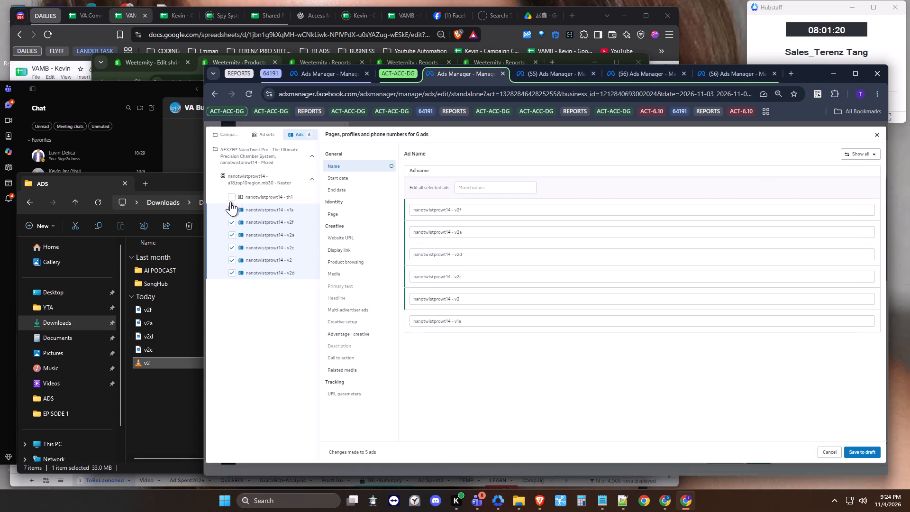
left_click(230, 201)
left_click(386, 240)
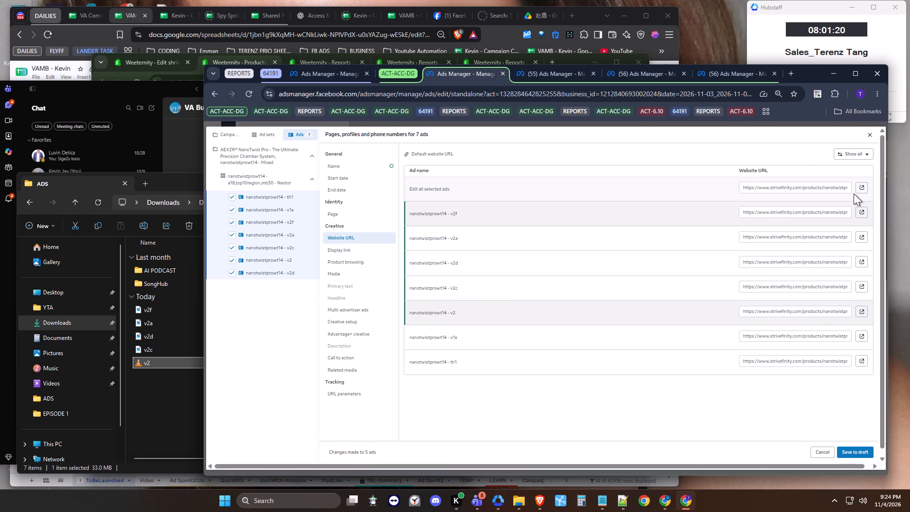
triple_click(841, 188)
key("Right")
key("Right")
key("Right")
key("Right")
key("Right")
key("Right")
key("Right")
key("Right")
key("Right")
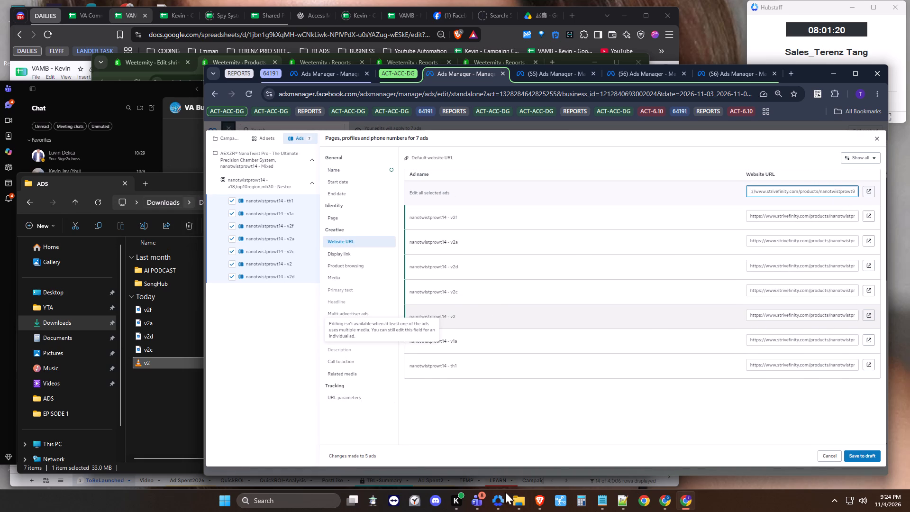
left_click(602, 498)
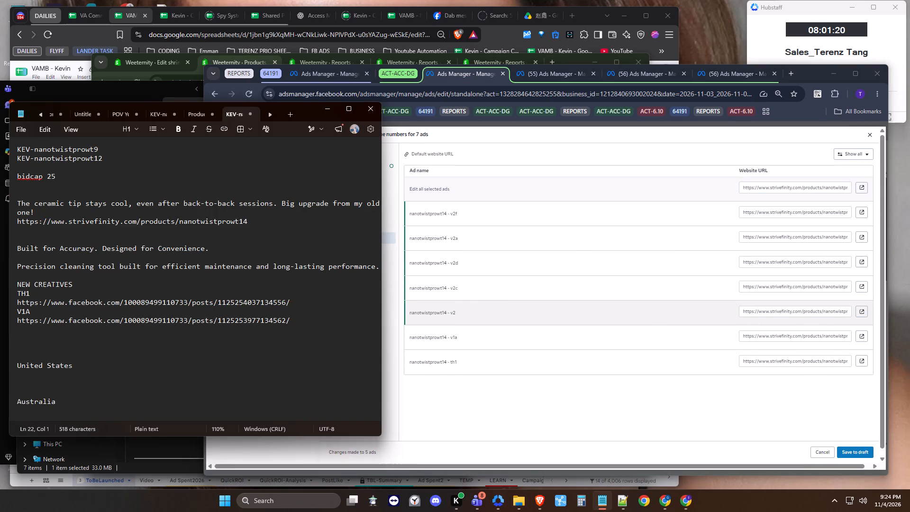
double_click(228, 220)
key("ctrl+c")
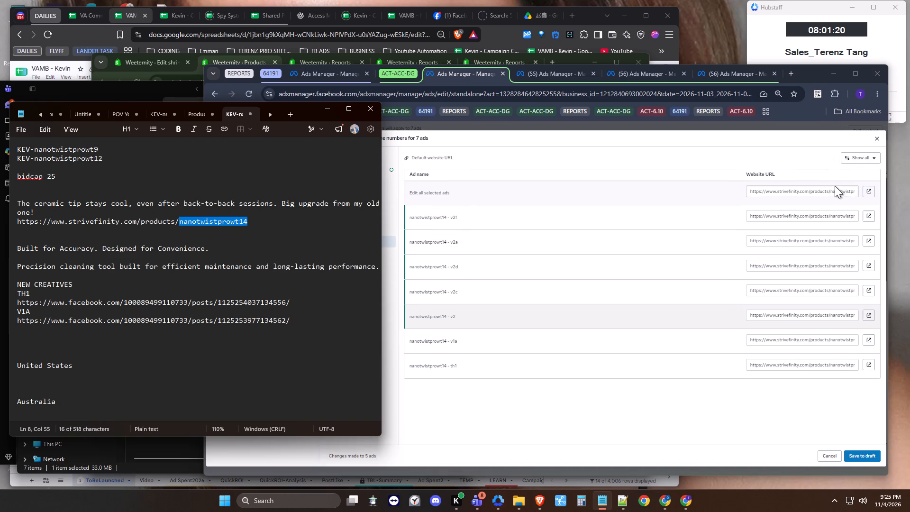
double_click(840, 190)
key("ctrl+v")
left_click(658, 412)
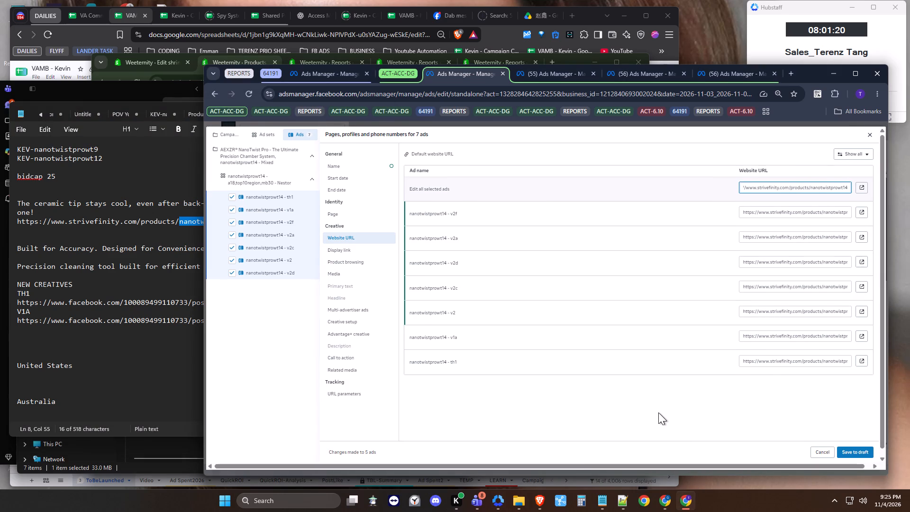
Open the media selection for all seven ads and upload the v2 video from the ADS folder.
left_click(354, 275)
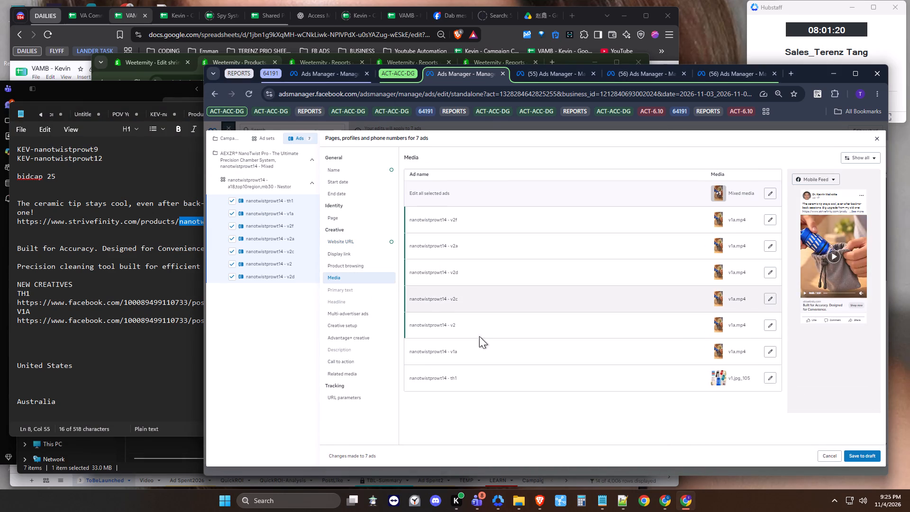
left_click(774, 190)
left_click(478, 201)
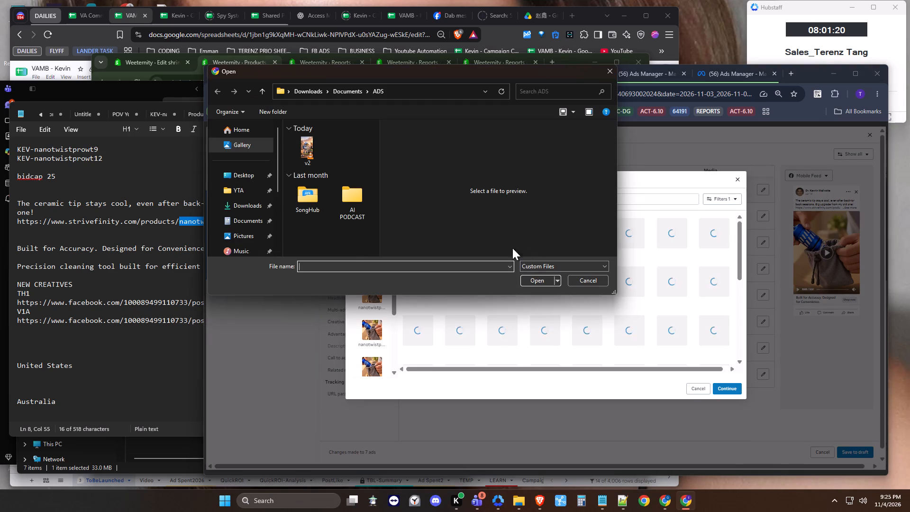
left_click(302, 139)
left_click(532, 282)
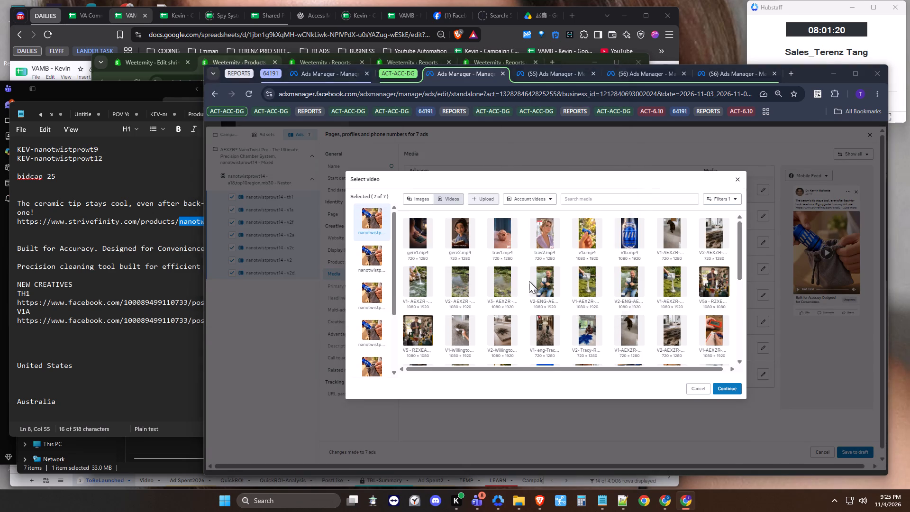
Switch the media selection to images and upload the v2a, v2c, v2d and v2f images from the ADS folder.
left_click(425, 199)
left_click(486, 199)
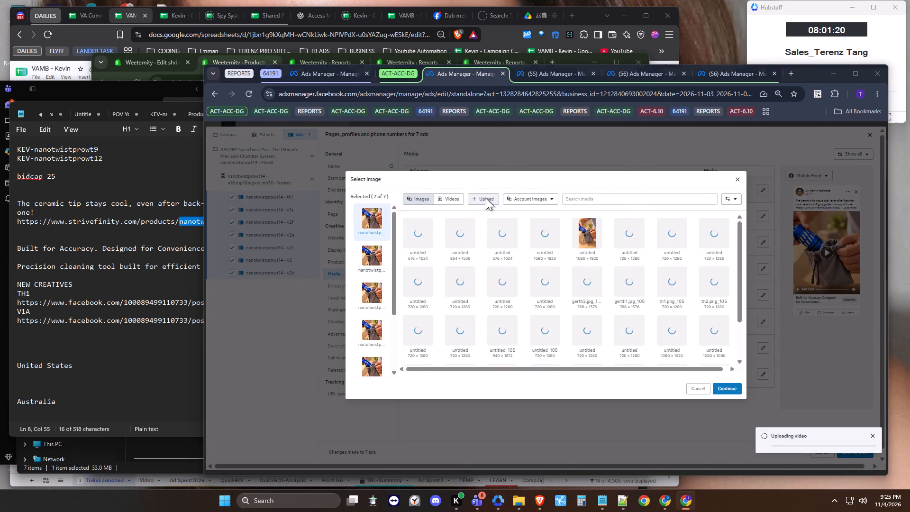
left_click_drag(378, 188, 362, 186)
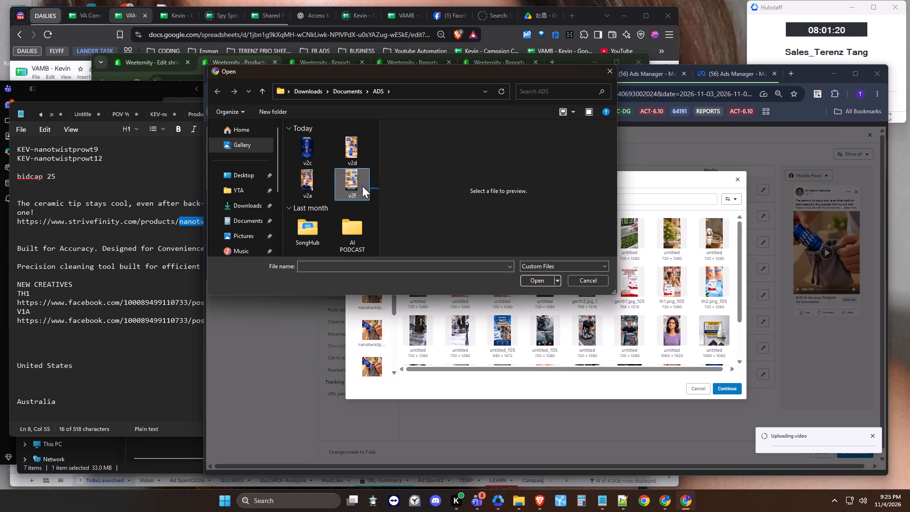
left_click_drag(362, 186, 294, 152)
left_click(531, 281)
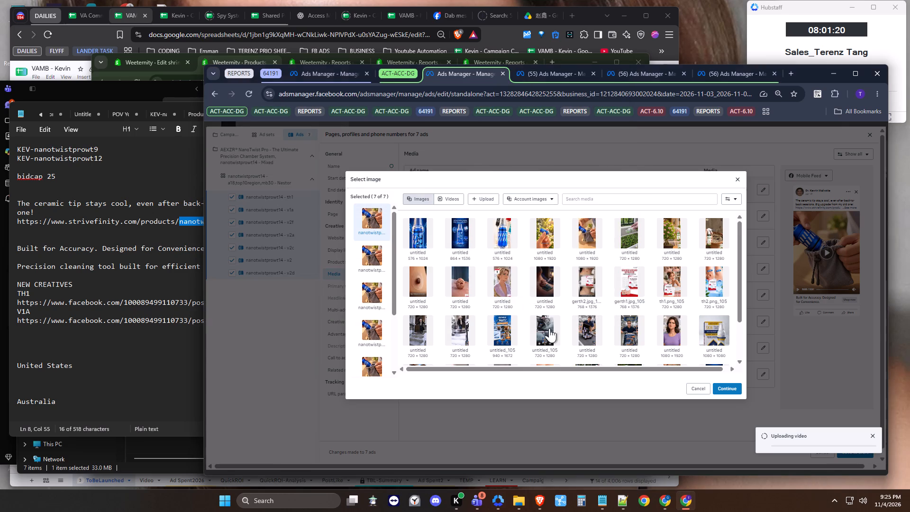
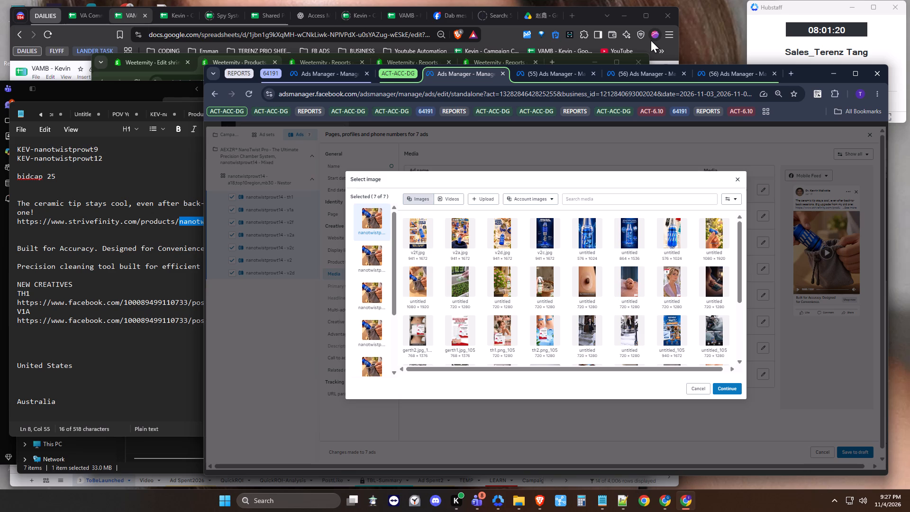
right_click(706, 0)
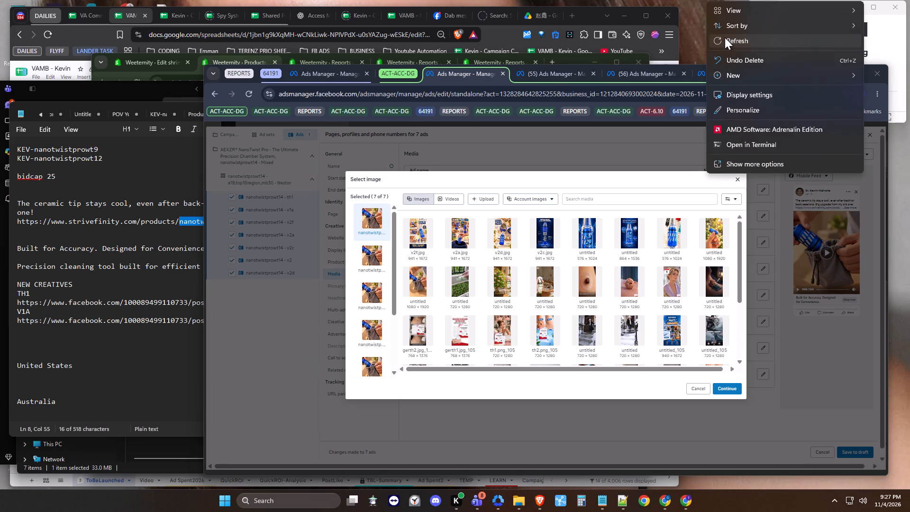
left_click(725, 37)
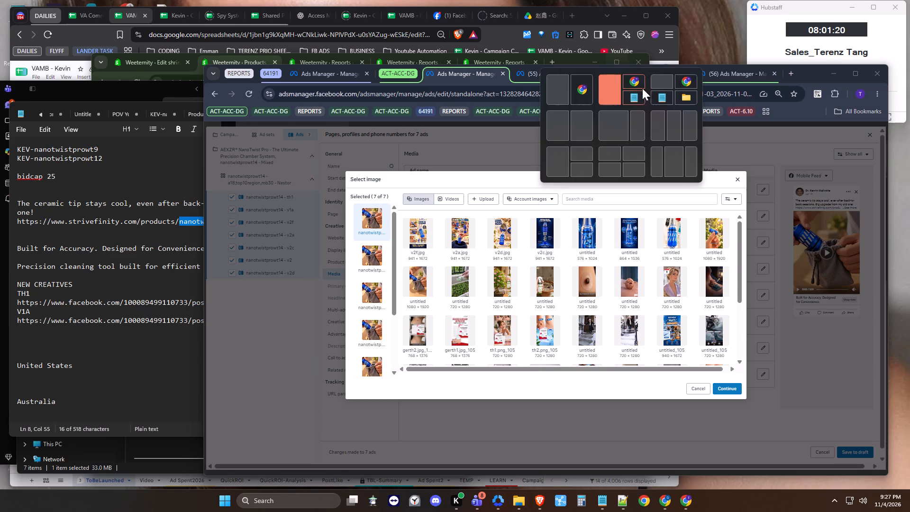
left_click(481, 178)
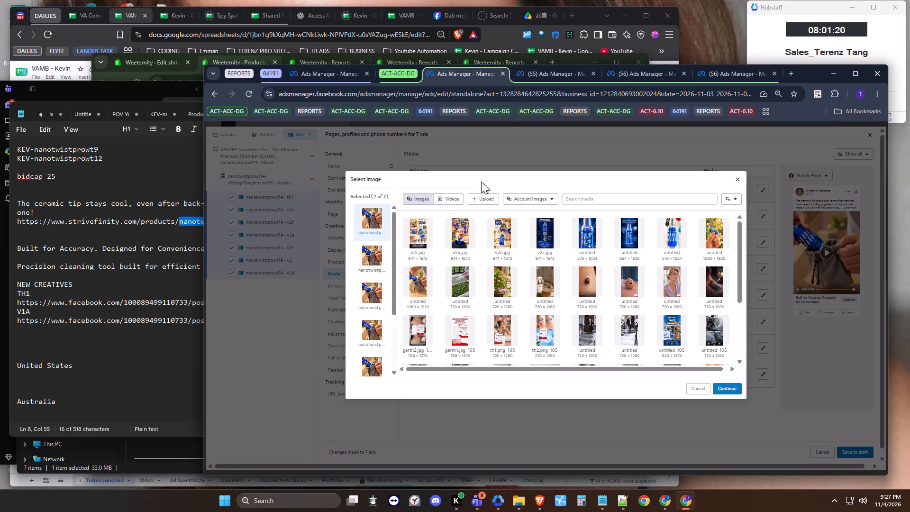
Assign the images v2f.jpg, v2a.jpg, v2d.jpg and v2c.jpg to the v2f, v2a, v2d and v2c ads respectively.
left_click(535, 181)
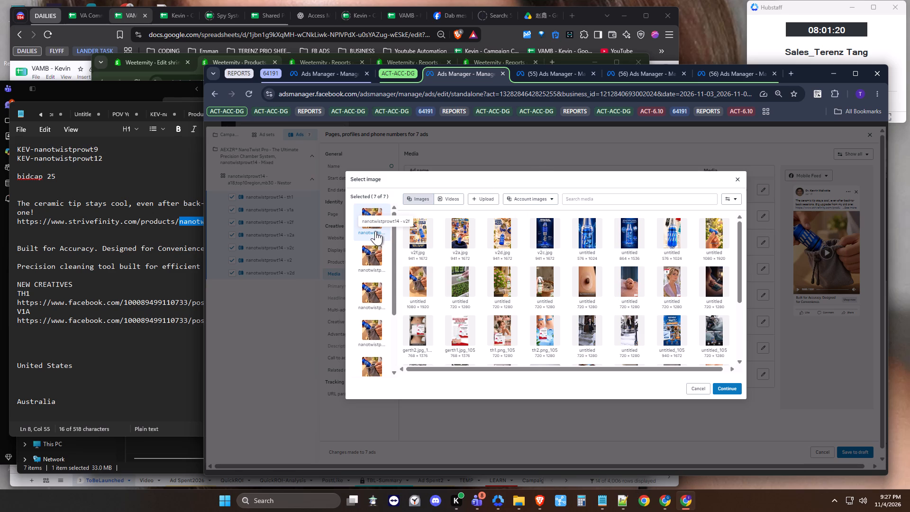
left_click(426, 233)
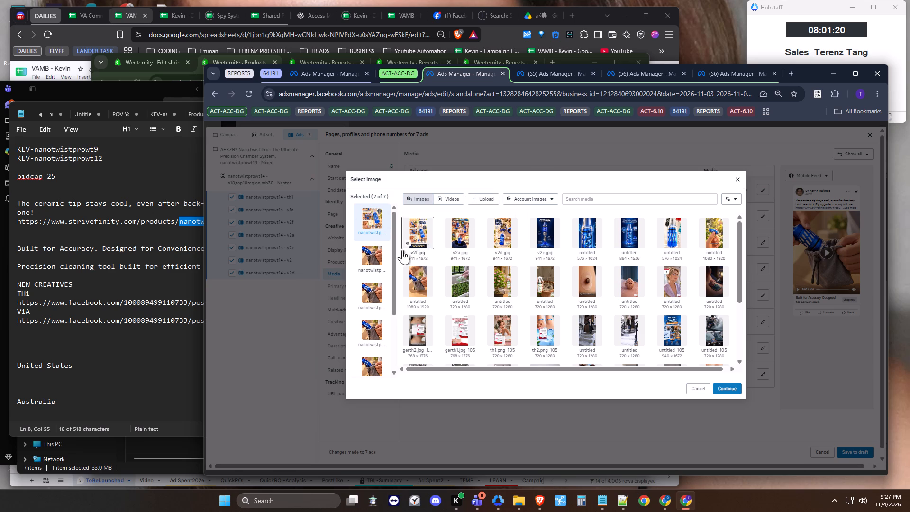
left_click(373, 260)
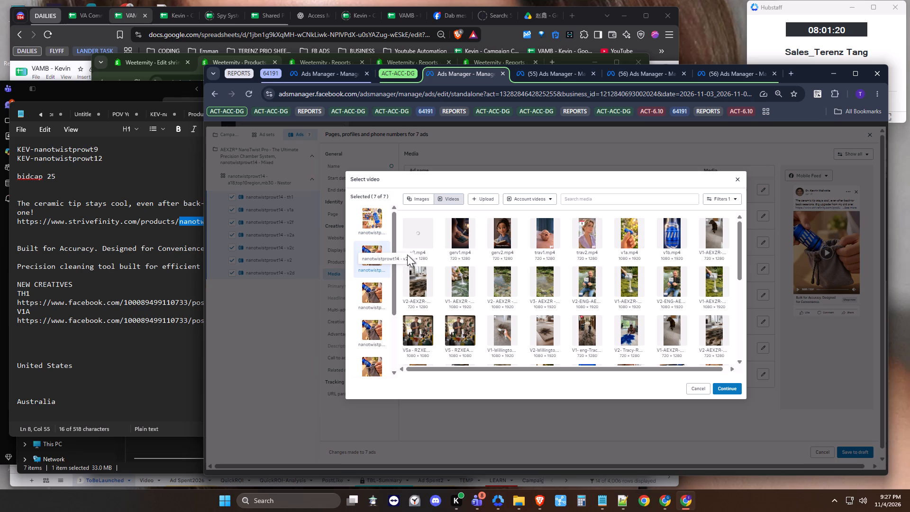
left_click(418, 198)
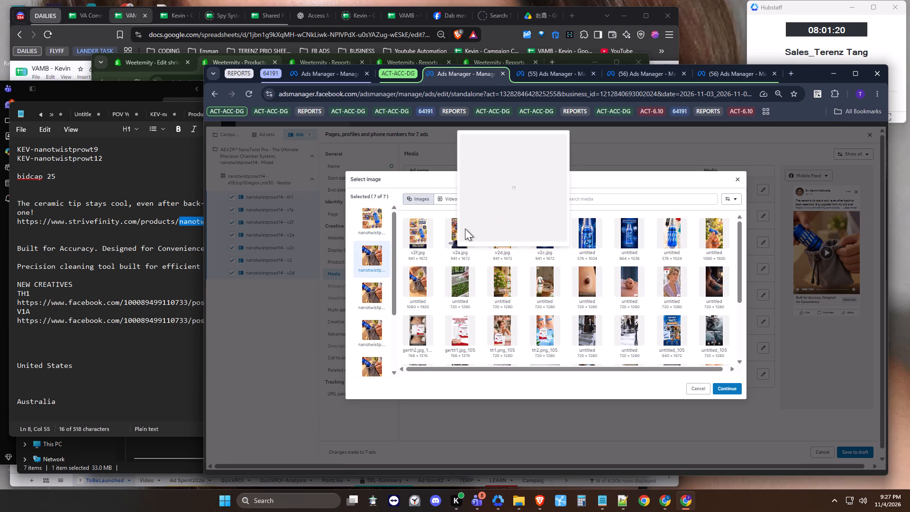
left_click(462, 232)
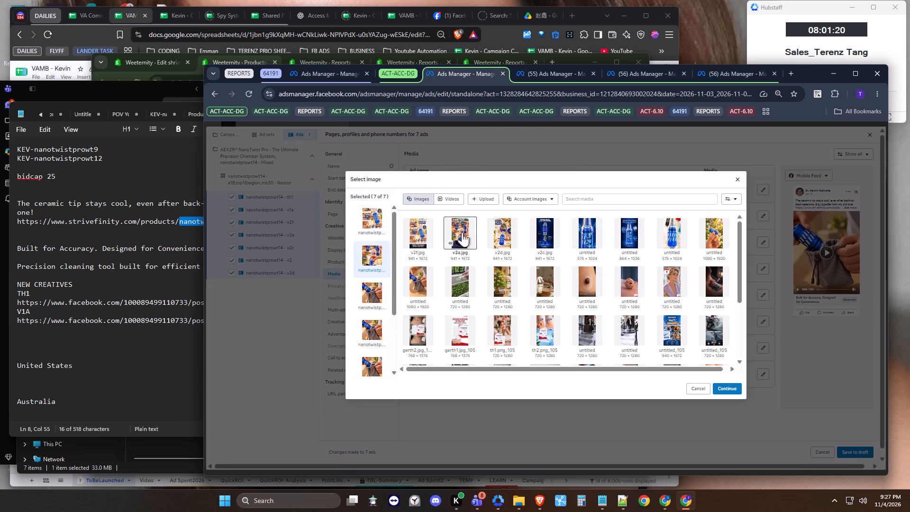
left_click(382, 292)
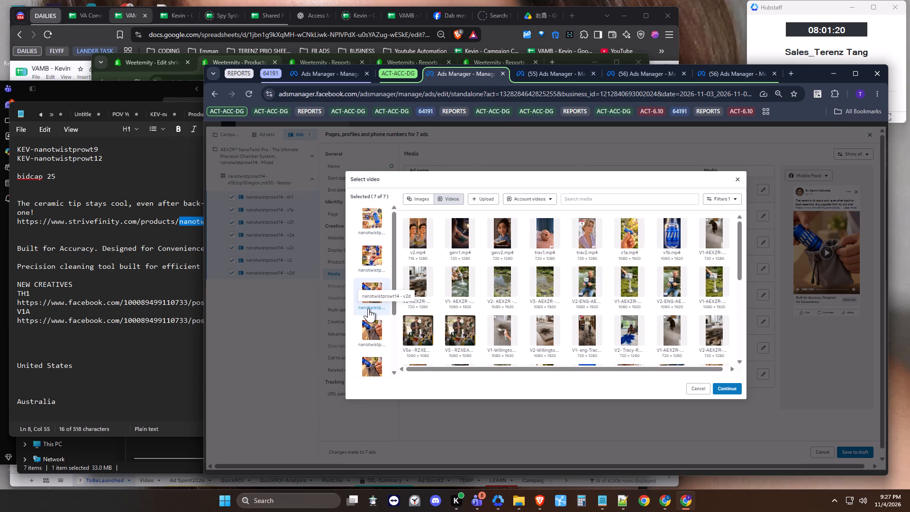
left_click(419, 192)
left_click(416, 199)
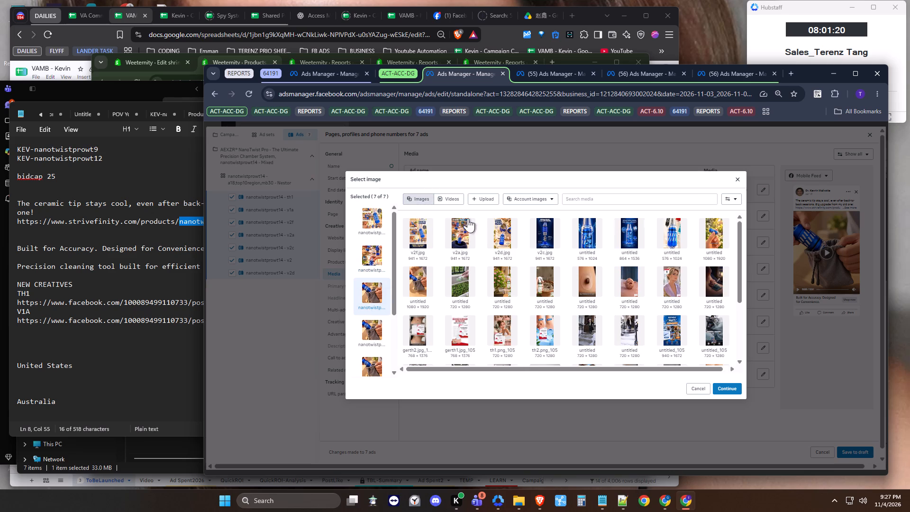
left_click(504, 229)
left_click(378, 319)
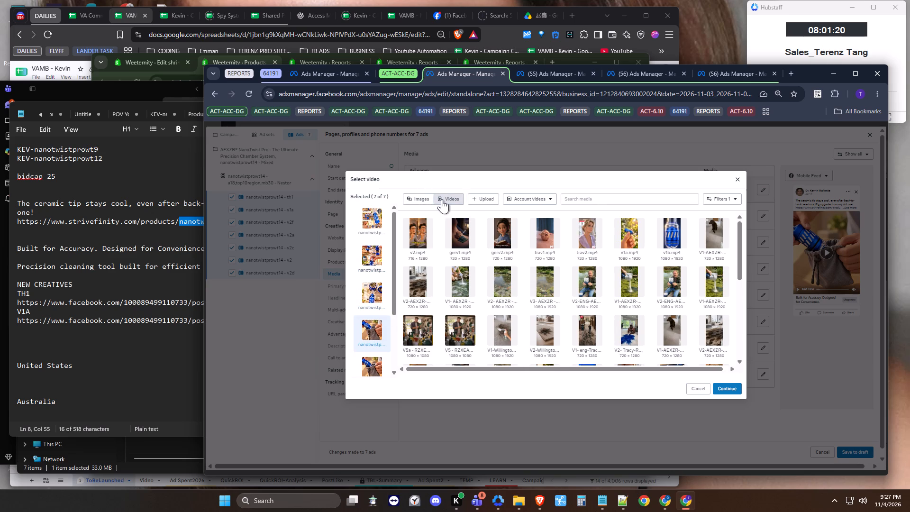
left_click(422, 194)
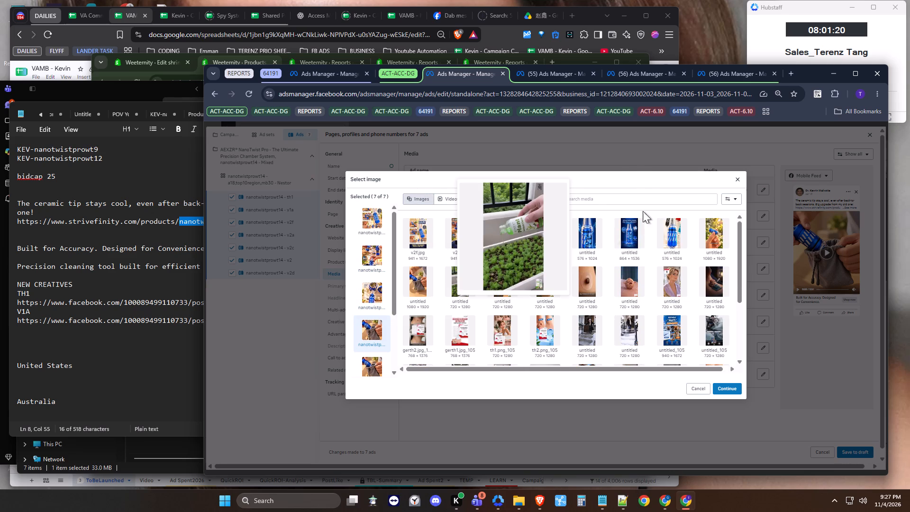
left_click(546, 234)
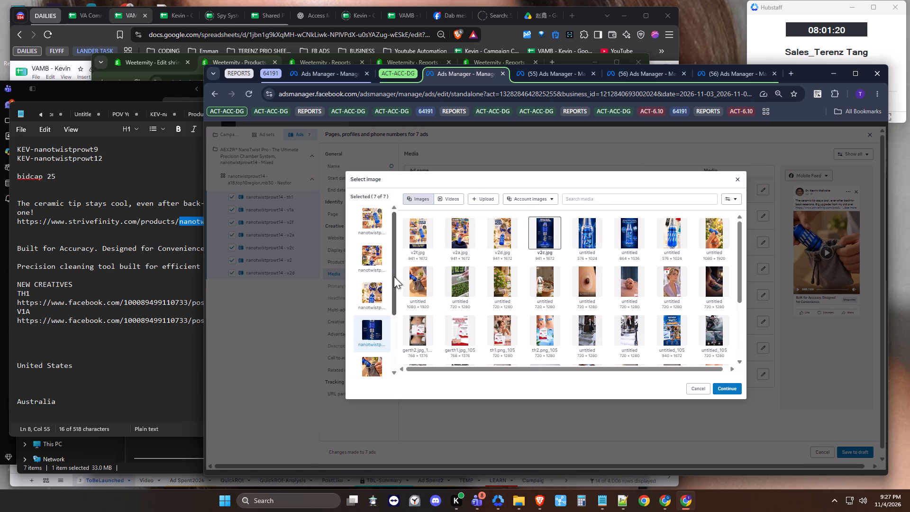
Assign the v2.mp4 video to the v2 ad, check the v1a and th1 media, and apply the media selection.
left_click_drag(394, 276, 382, 341)
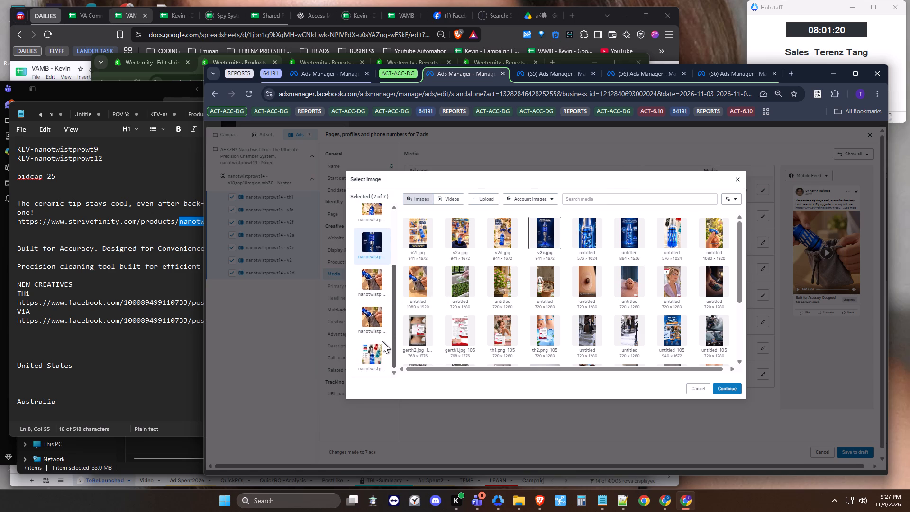
left_click_drag(382, 341, 382, 340)
left_click(370, 276)
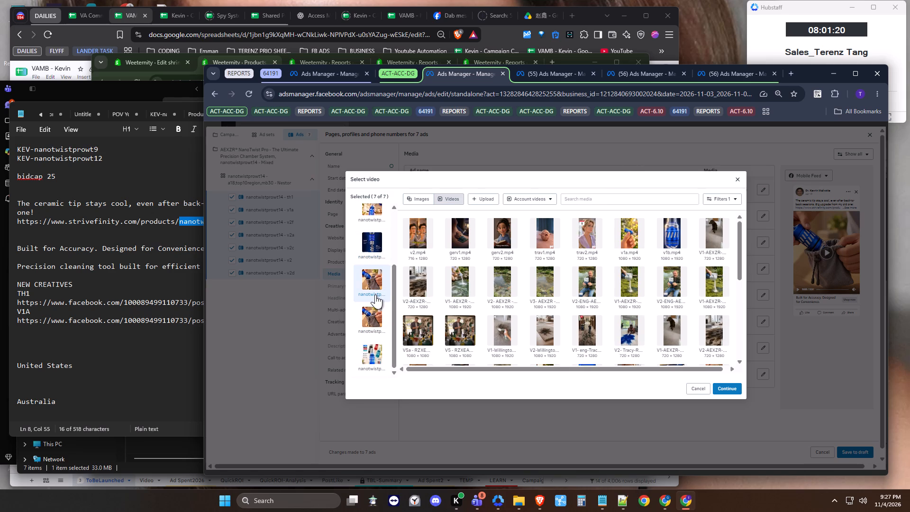
left_click(425, 222)
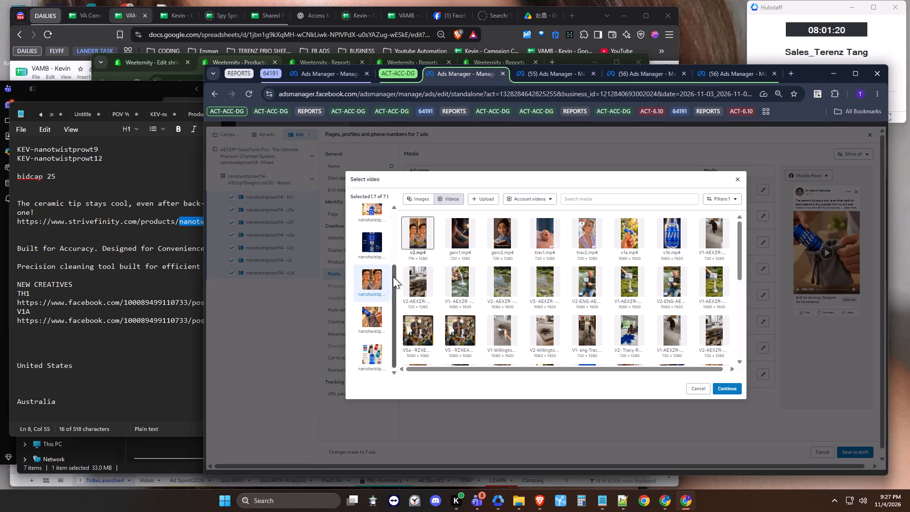
left_click(374, 310)
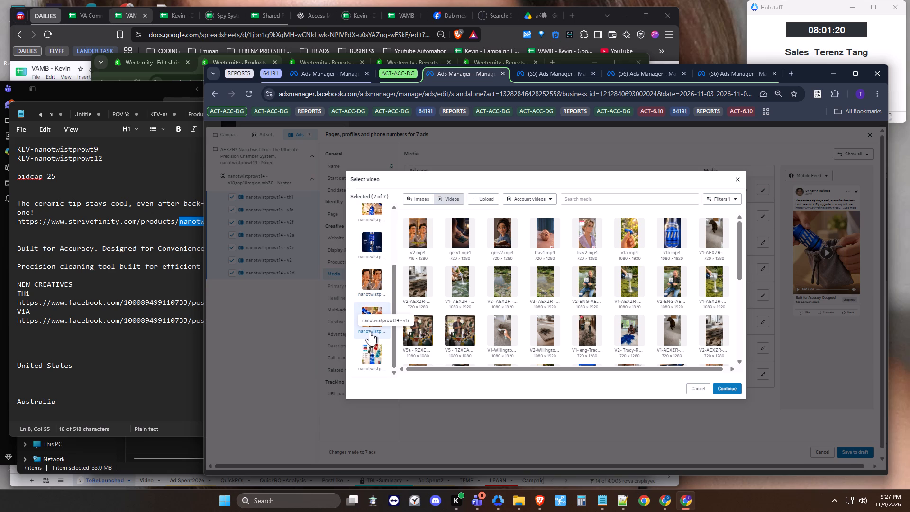
left_click(413, 200)
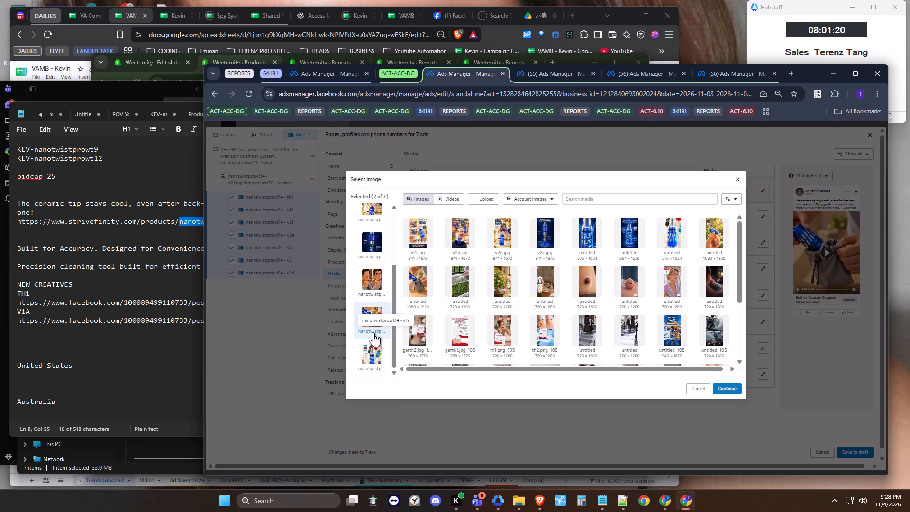
left_click(375, 356)
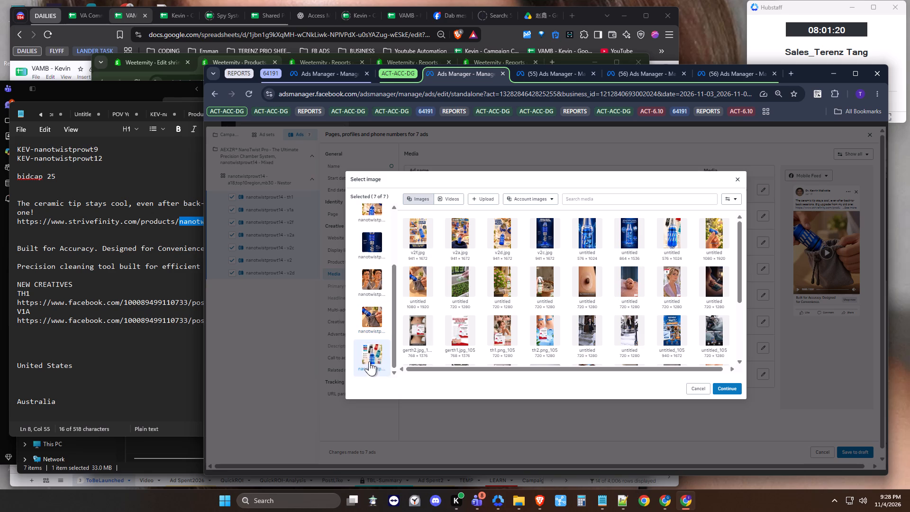
left_click(734, 387)
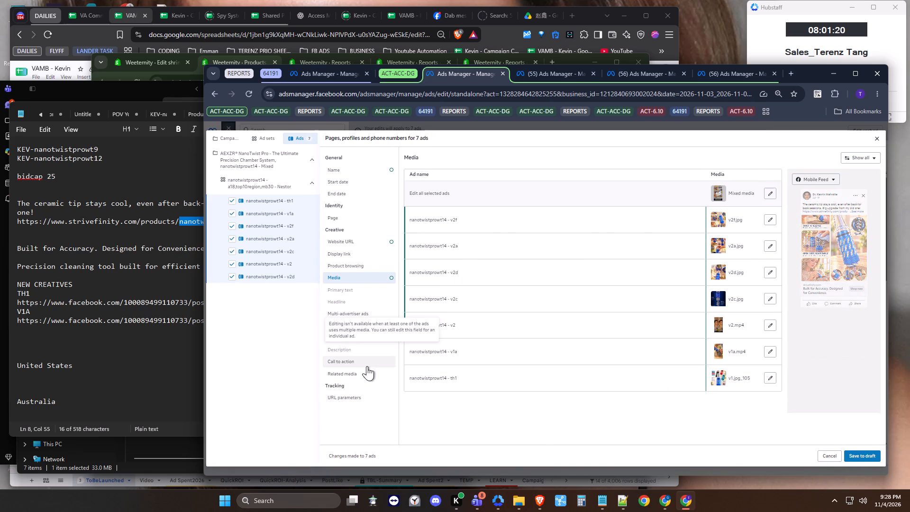
Check the call to action of the seven ads and save their changes to draft.
left_click(363, 360)
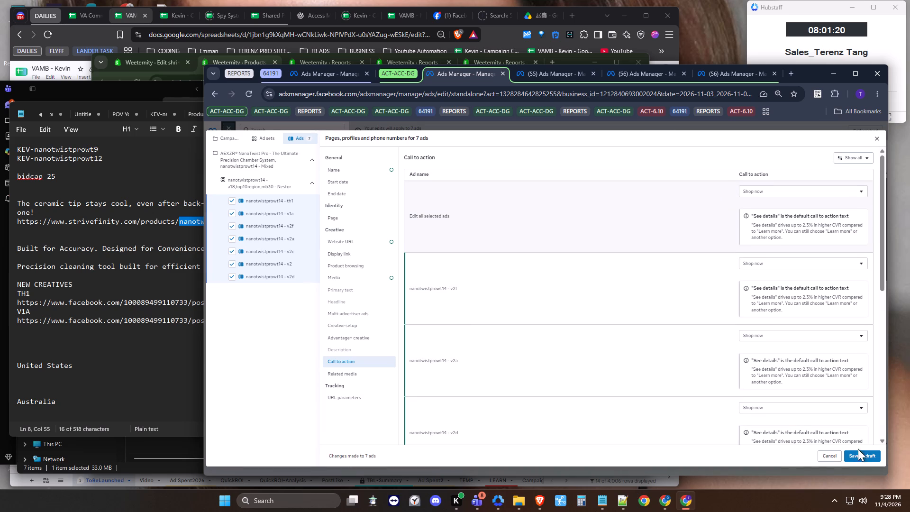
left_click(863, 456)
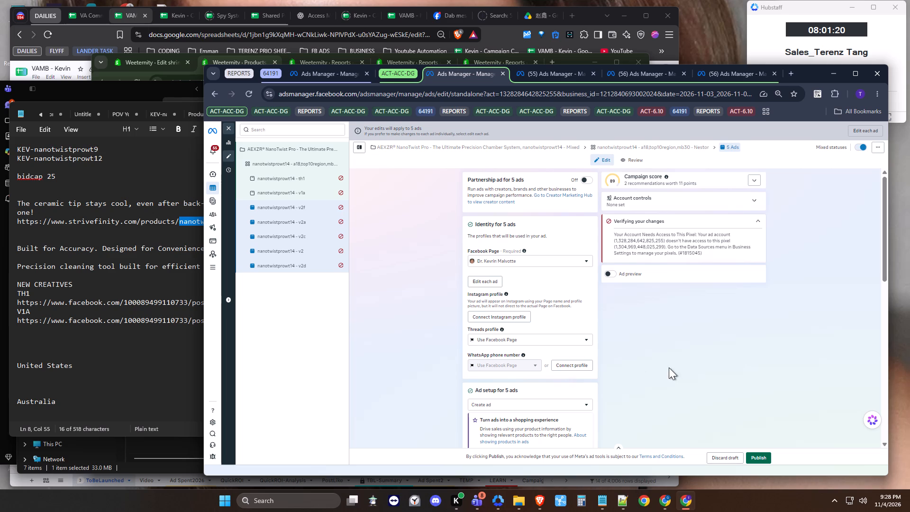
In the nanotwistprowt14 ad set, choose the Get conversions from all audiences lifecycle strategy and the GG9 WET dataset.
left_click(297, 162)
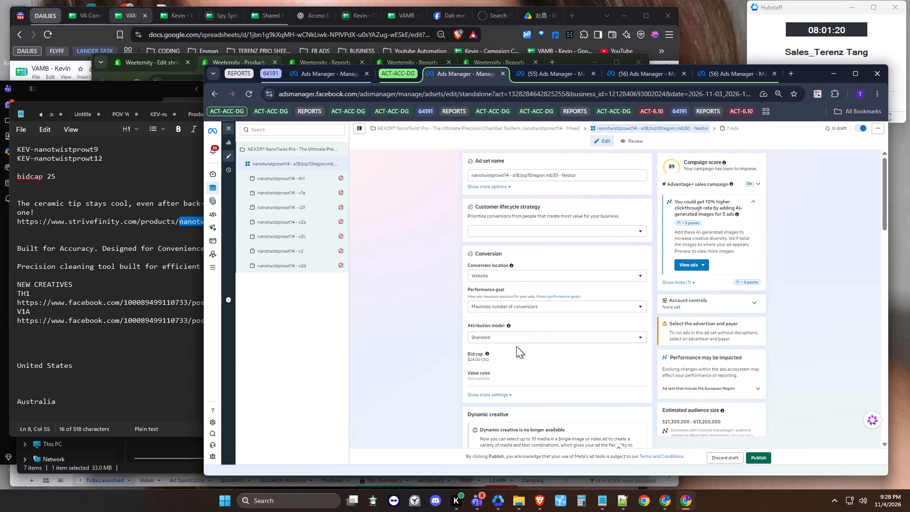
left_click(544, 230)
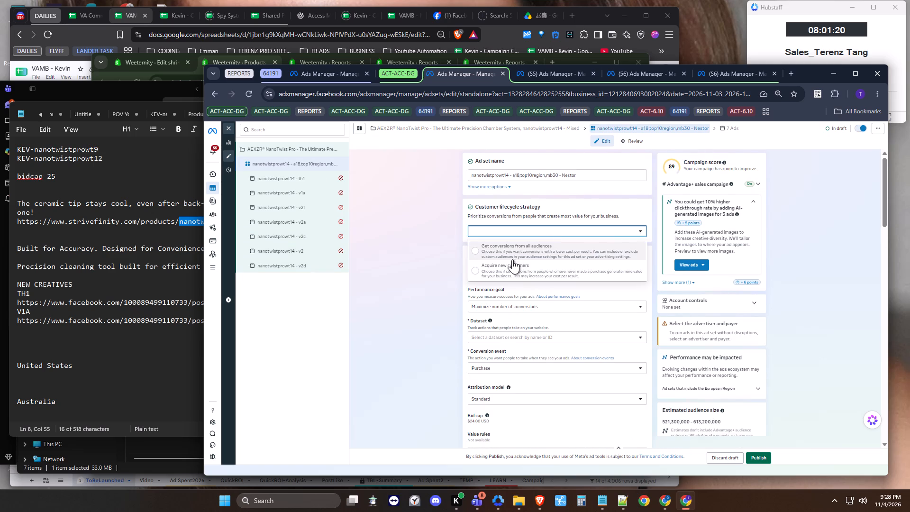
left_click(501, 246)
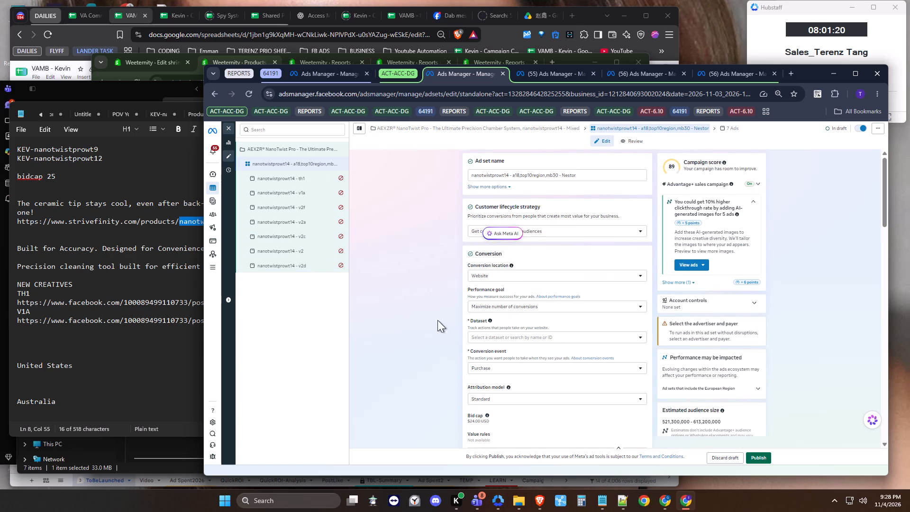
left_click(481, 337)
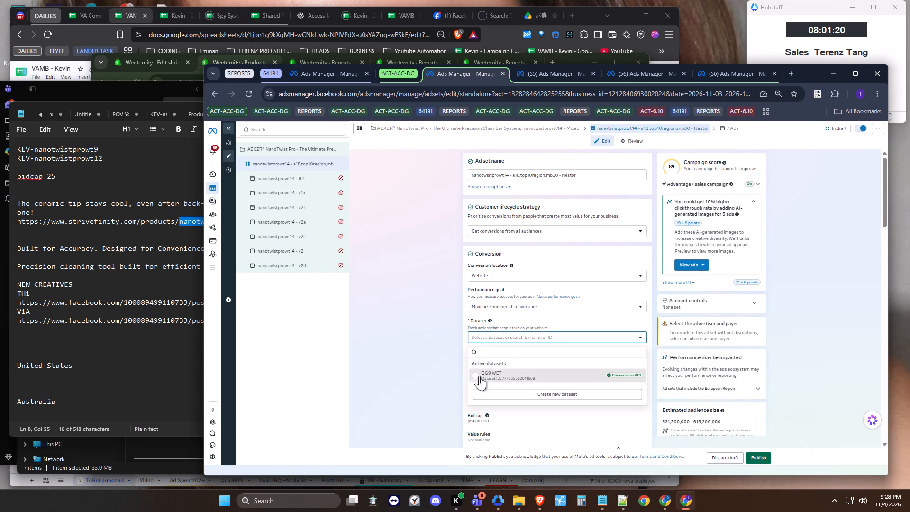
left_click(479, 376)
left_click(421, 366)
Set the ad set's bid cap to $25.00 USD.
scroll(438, 364, "down", 1)
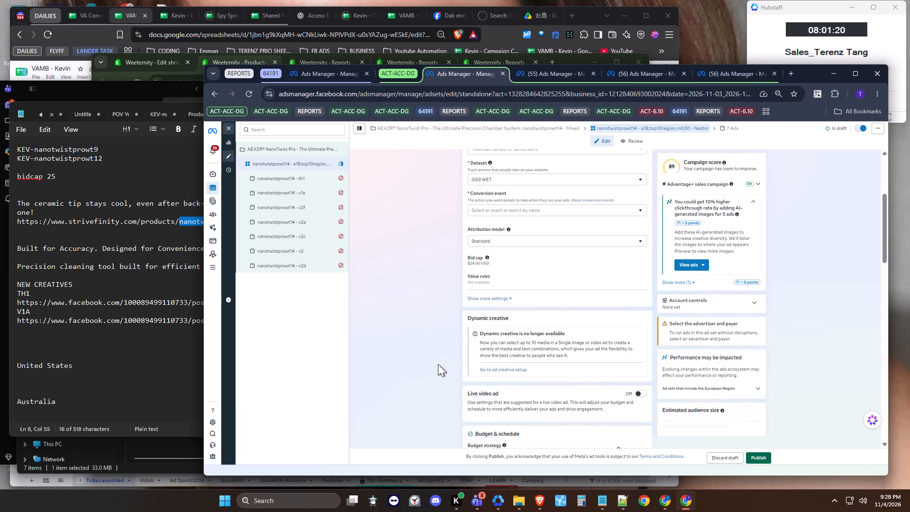
left_click(525, 262)
triple_click(487, 280)
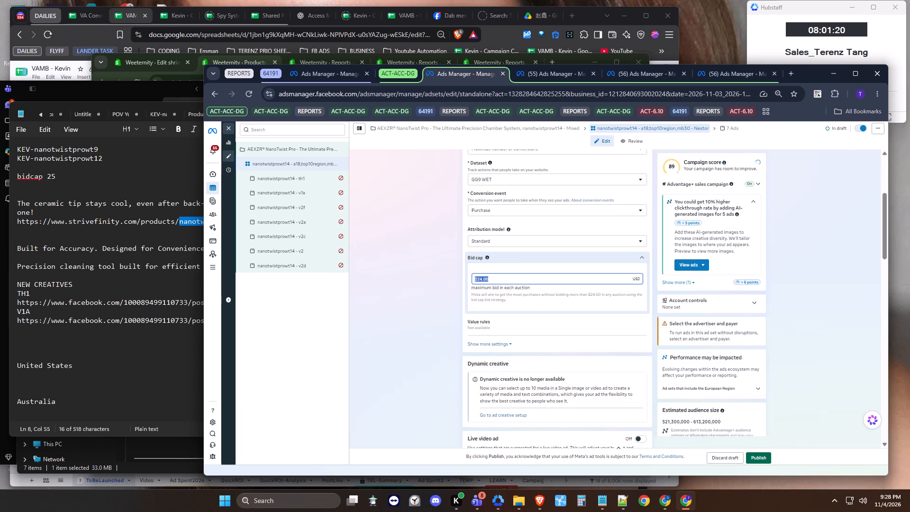
type("25")
left_click(353, 311)
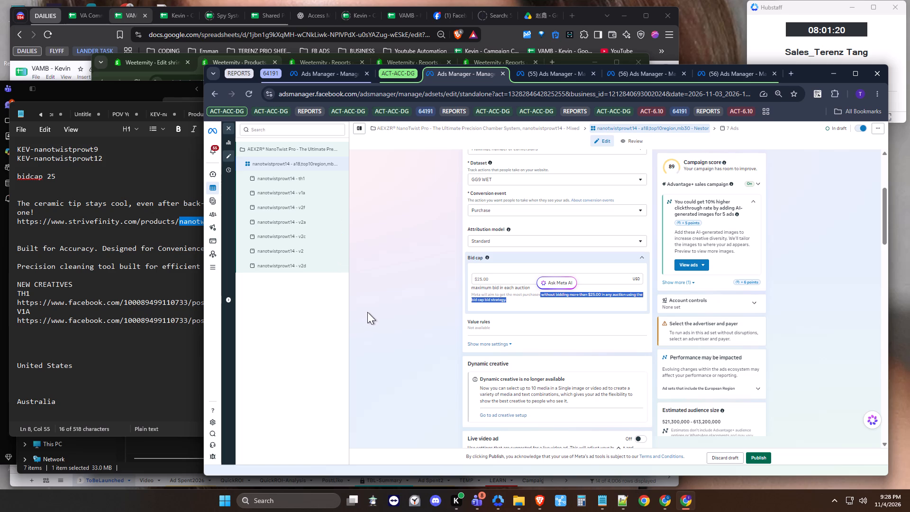
left_click(426, 320)
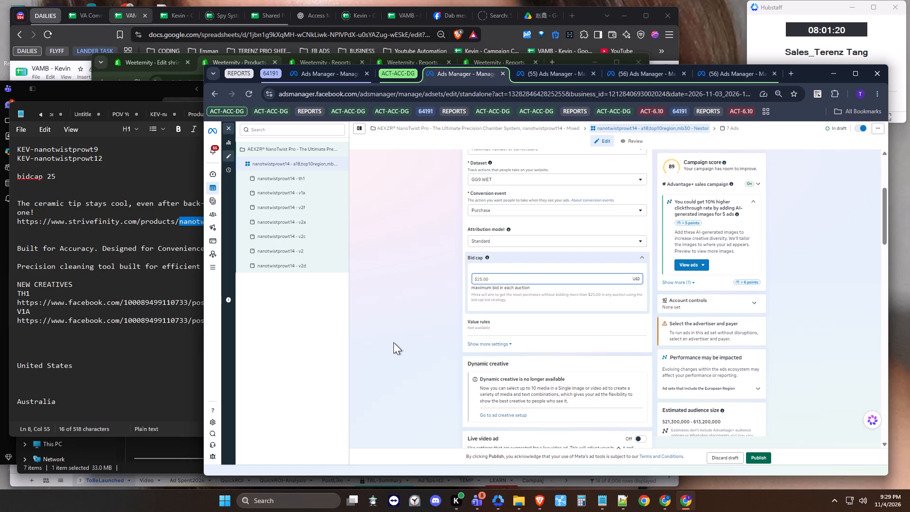
left_click(378, 360)
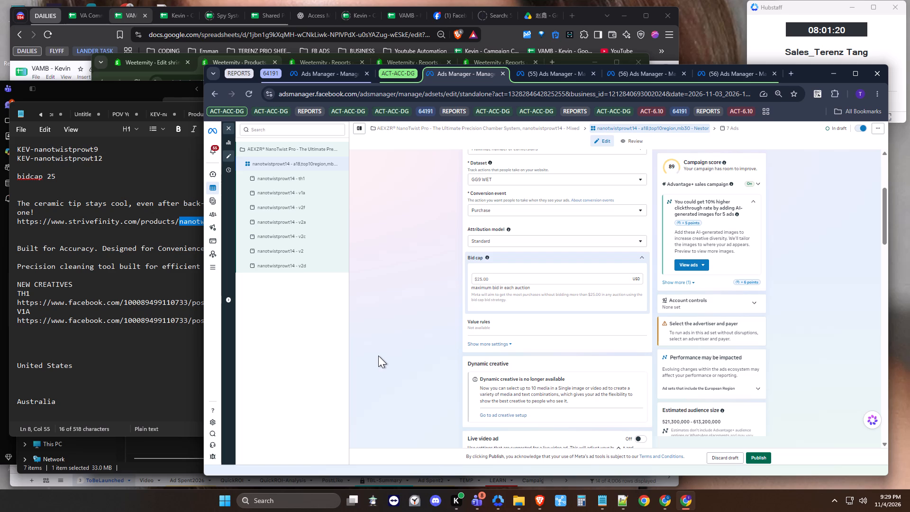
left_click(390, 360)
Set the ad set's start date to November 4, 2026.
scroll(506, 331, "down", 1)
scroll(549, 341, "down", 1)
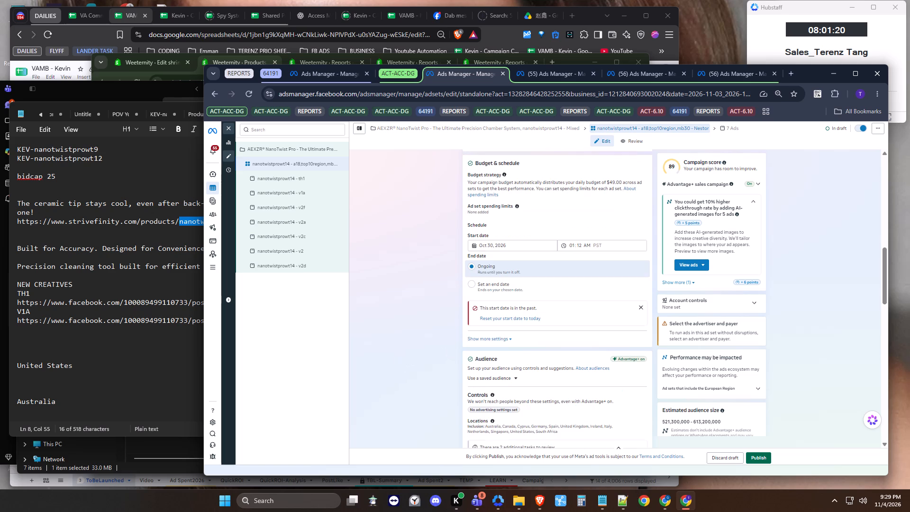
left_click(527, 246)
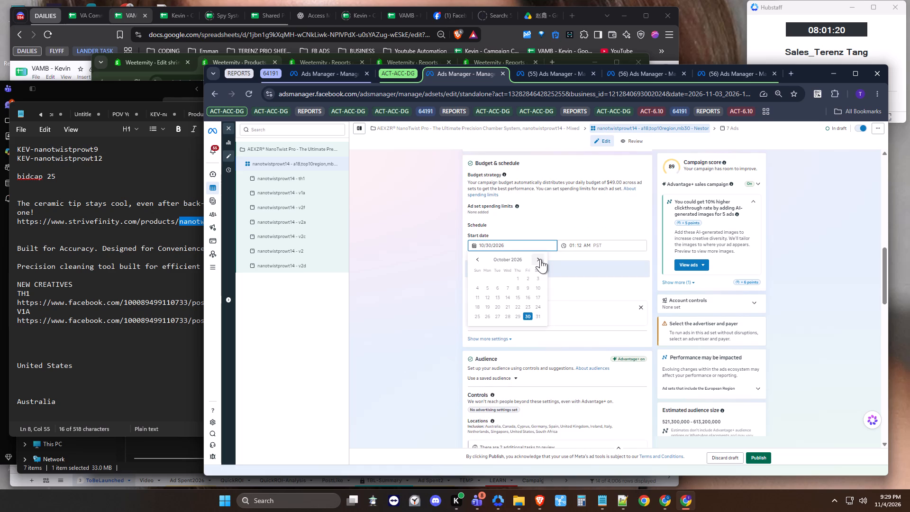
left_click(540, 259)
left_click(504, 279)
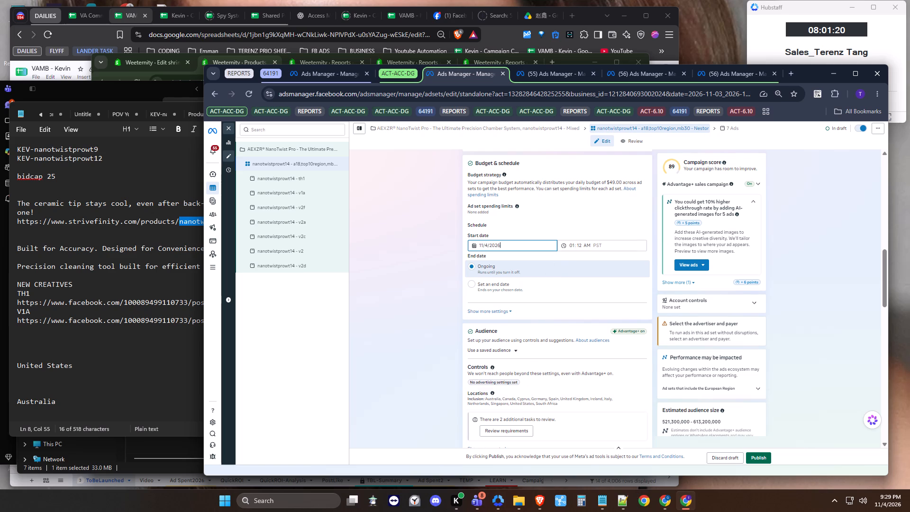
Select SAVAGE & SAINT LLC as the Singapore advertiser in the ad transparency section.
scroll(543, 398, "down", 2)
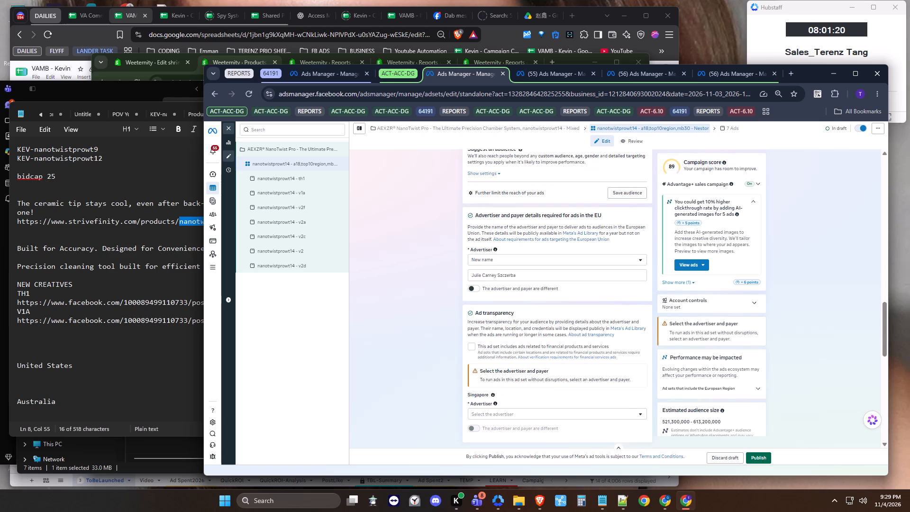
left_click(503, 412)
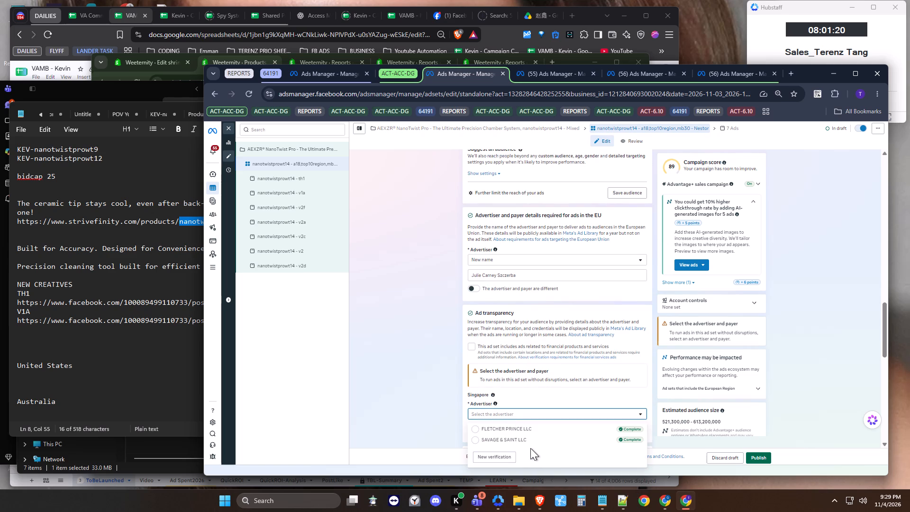
left_click(529, 443)
left_click_drag(428, 352, 443, 339)
In the ad set's audience controls, remove every included location except United States.
scroll(380, 356, "up", 1)
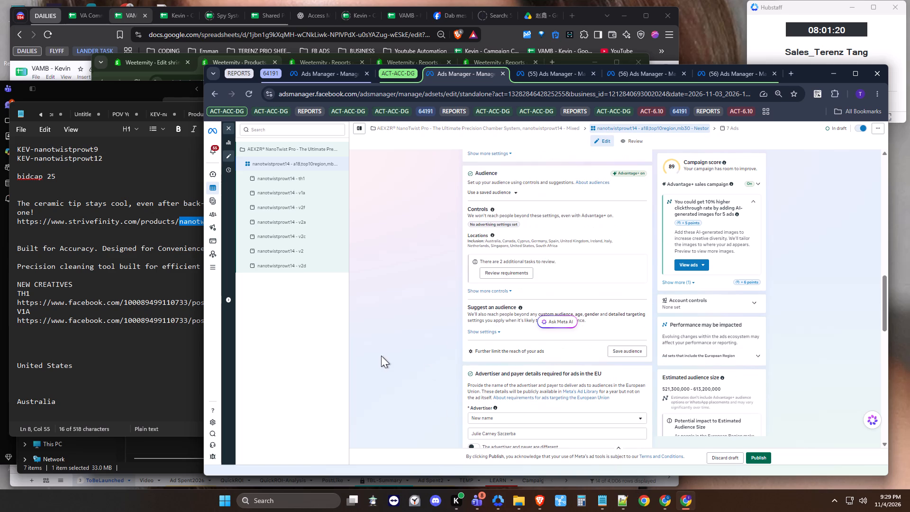
left_click(383, 368)
left_click(585, 230)
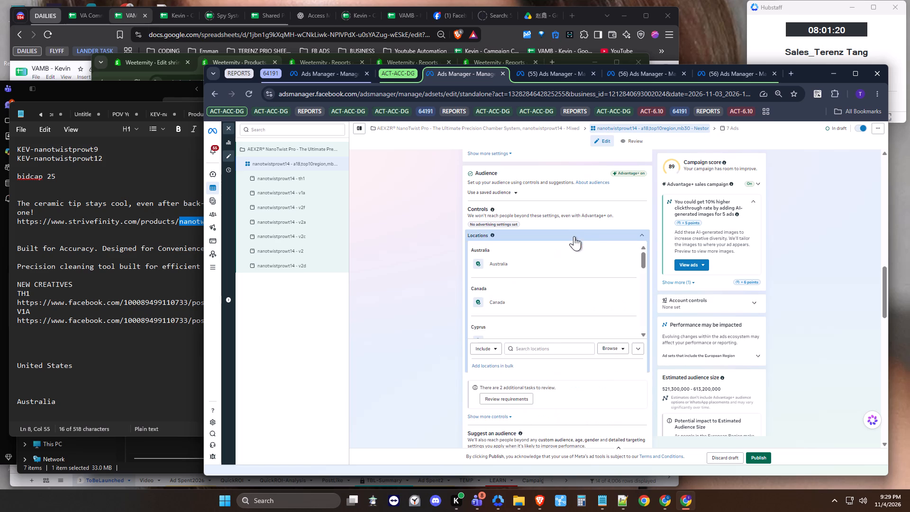
left_click(629, 265)
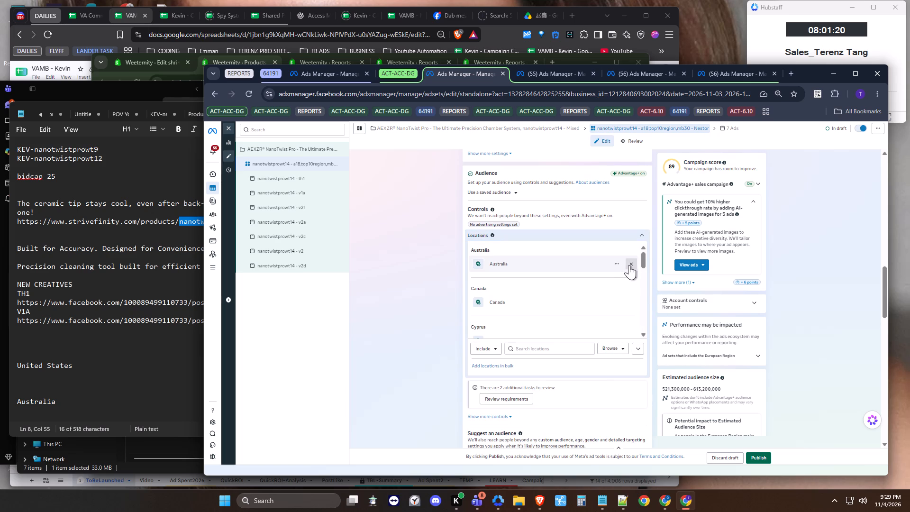
left_click(629, 265)
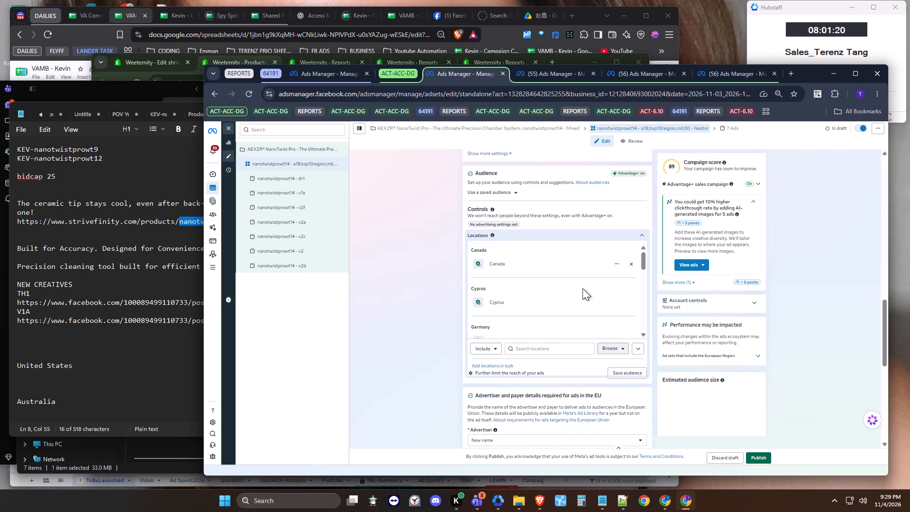
left_click(634, 264)
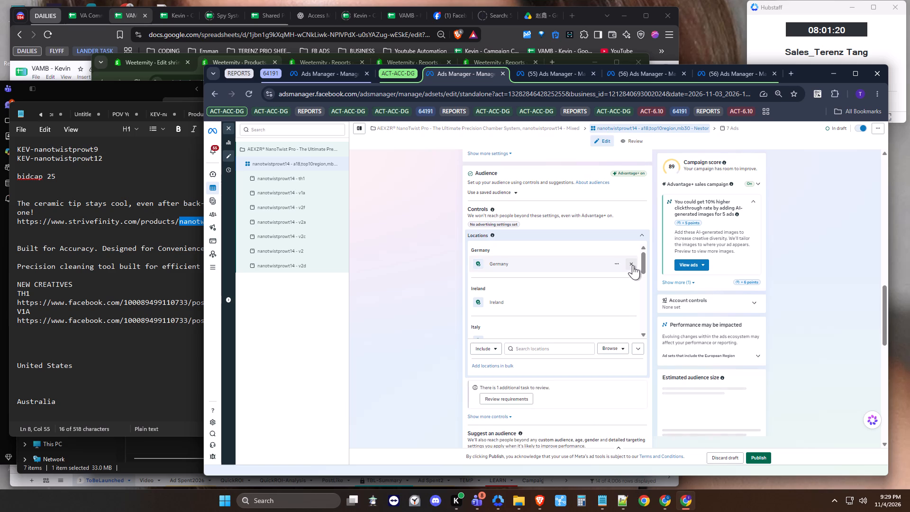
left_click(633, 265)
left_click(631, 265)
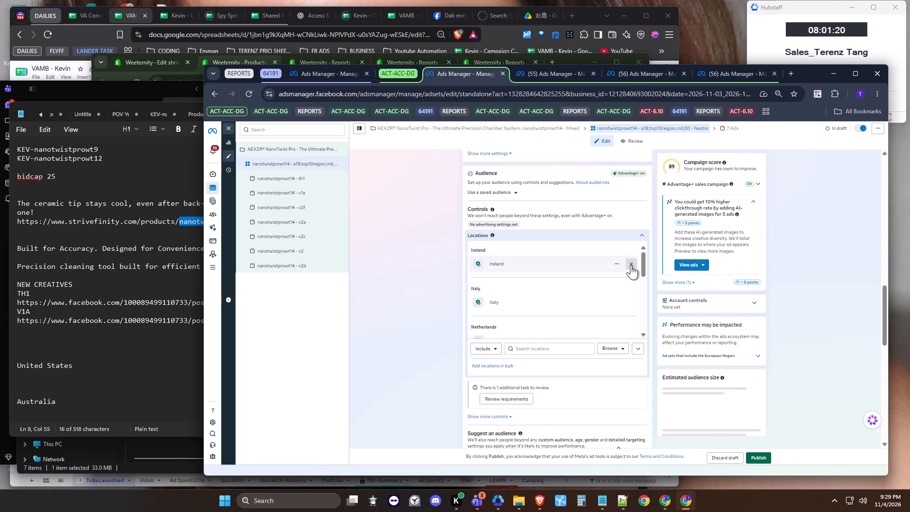
left_click(631, 264)
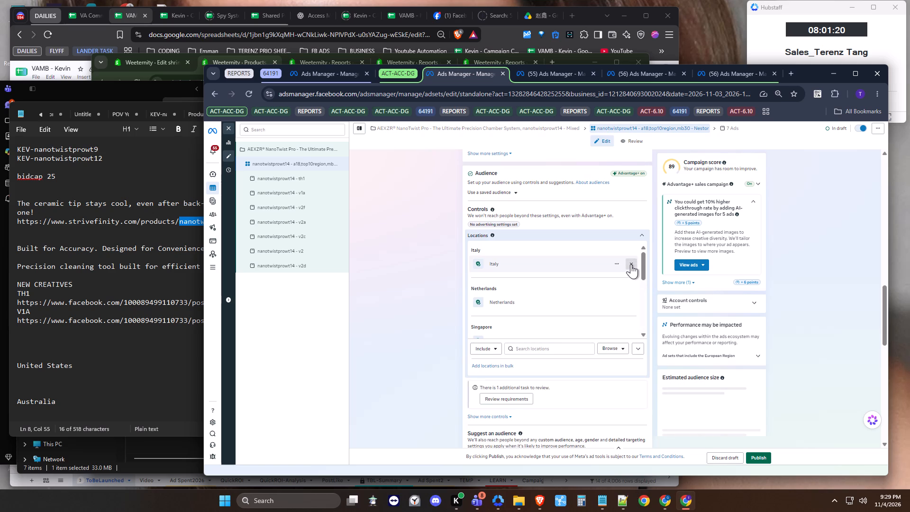
left_click(630, 264)
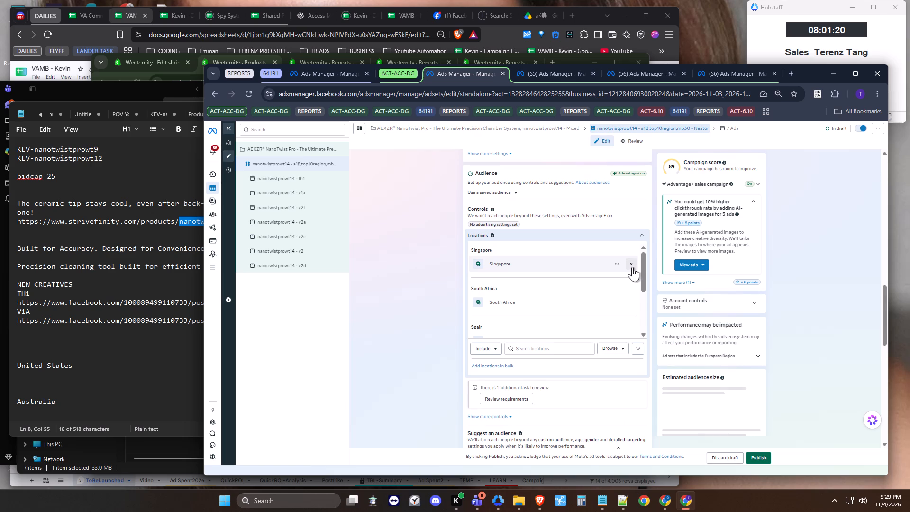
left_click(632, 266)
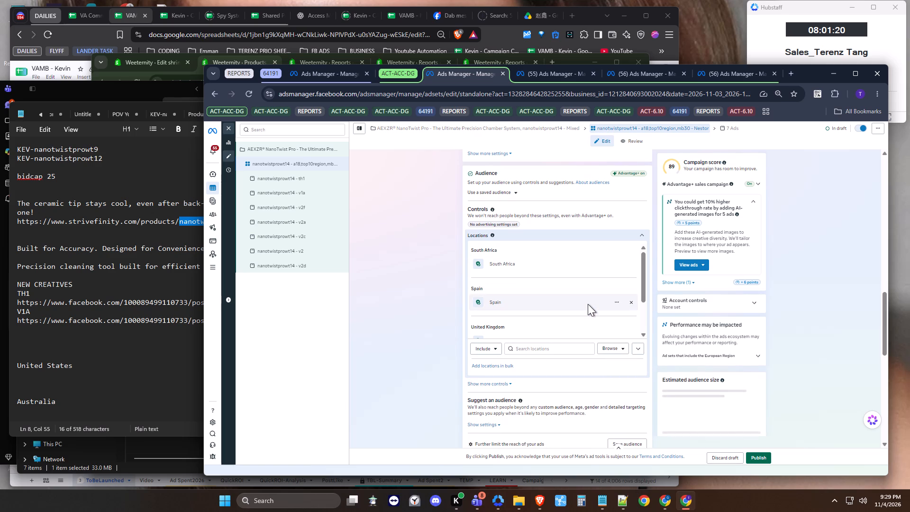
left_click(635, 264)
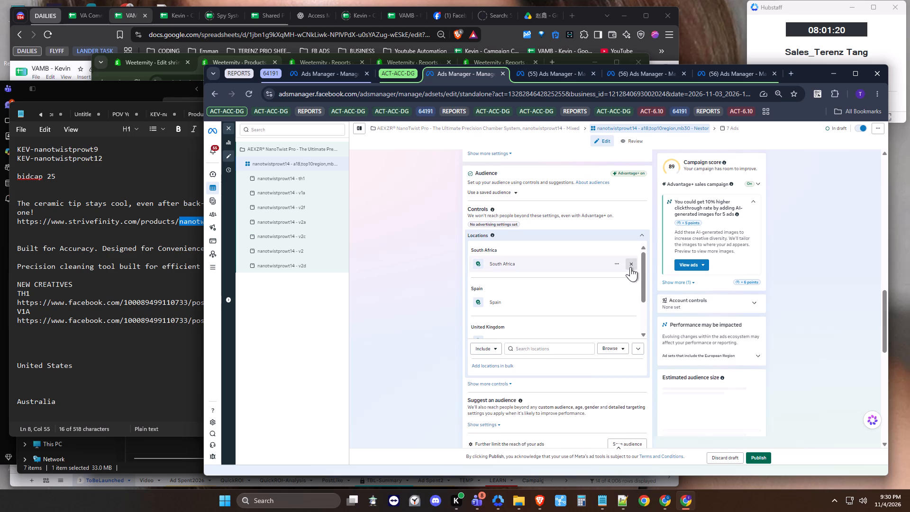
left_click(633, 265)
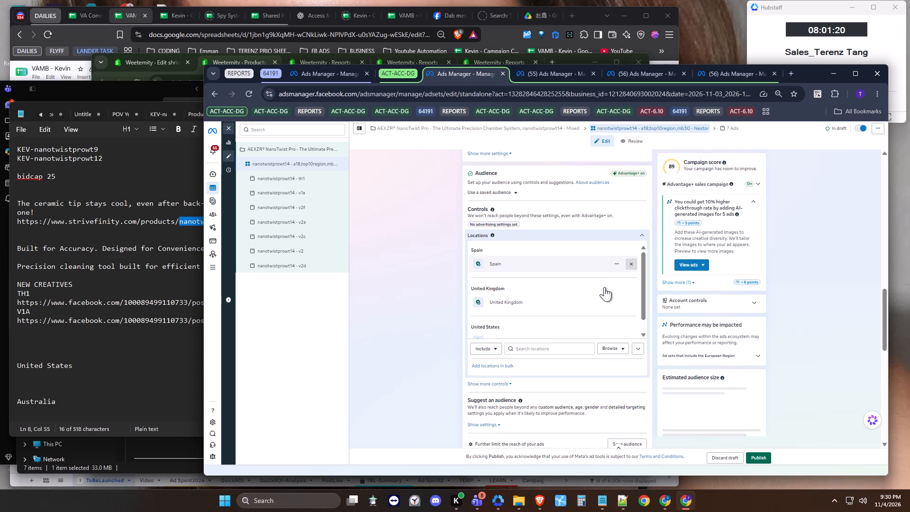
left_click(636, 266)
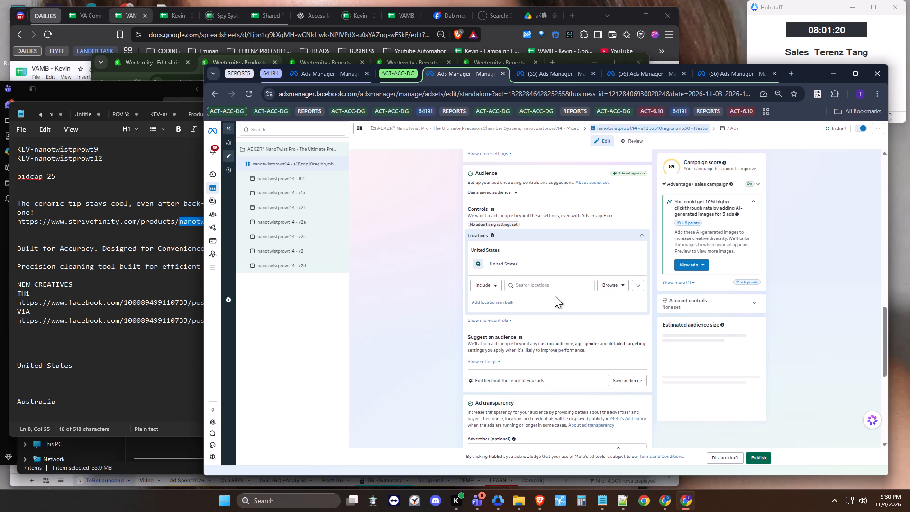
Copy the country name Australia from the Notepad notes and search for it in the ad set's included locations.
left_click(554, 282)
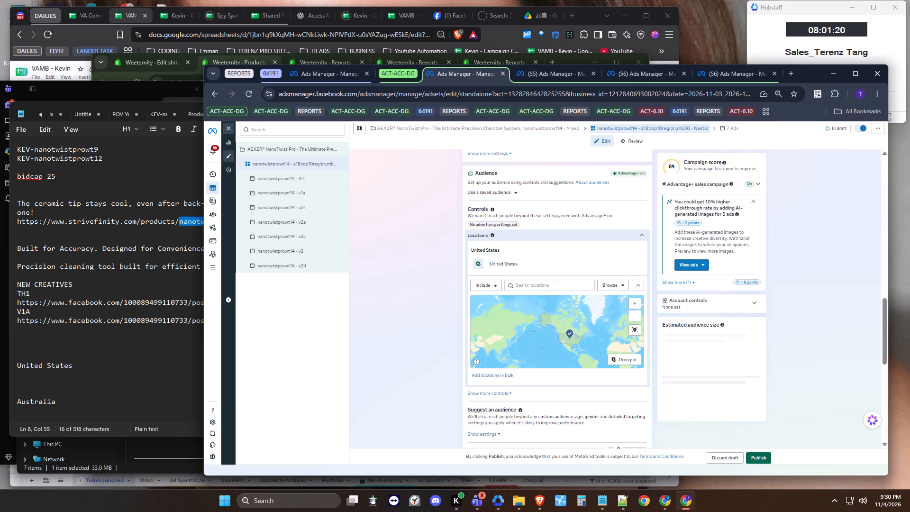
left_click_drag(61, 402, 8, 401)
key("ctrl+c")
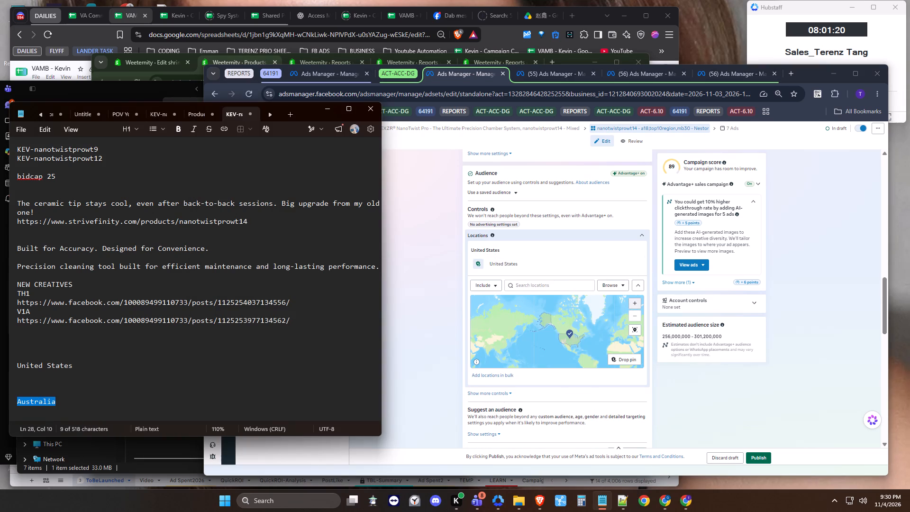
left_click(552, 285)
key("ctrl+v")
left_click(402, 302)
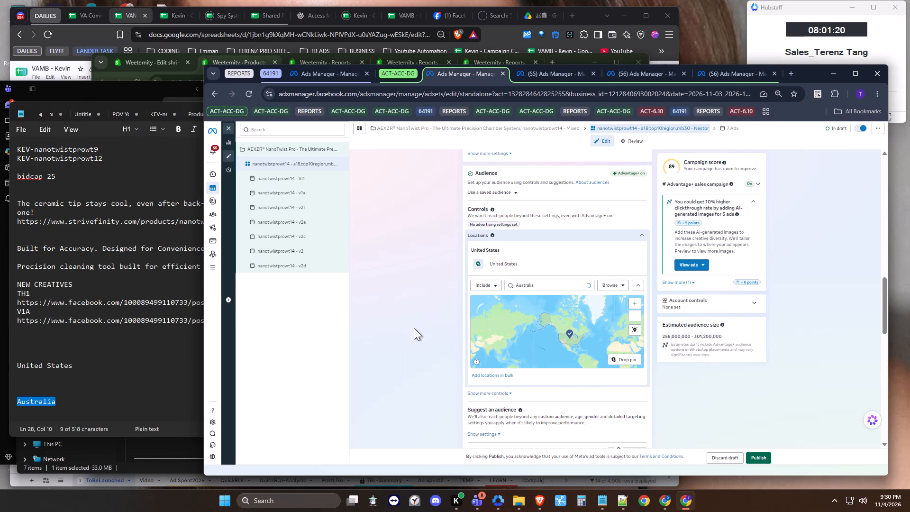
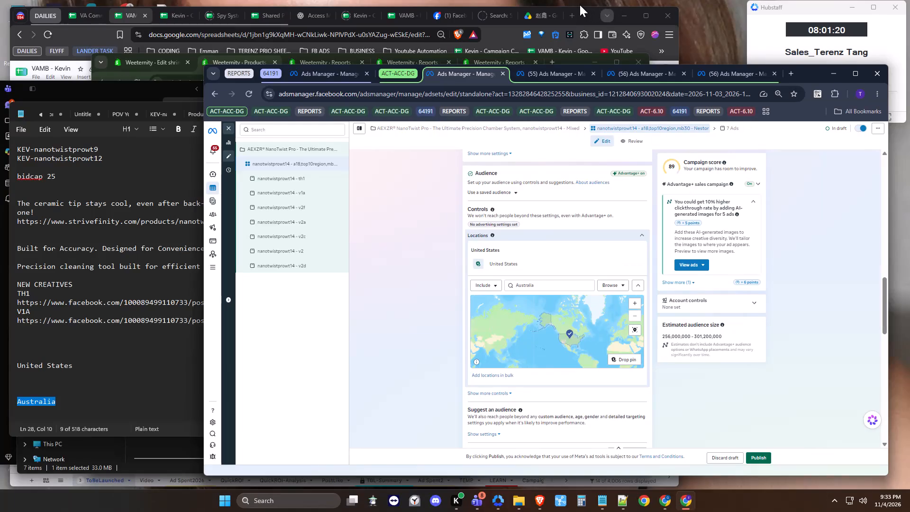
Switch to the Brave browser and run a web search for "words for book lover" in a new tab.
left_click(571, 15)
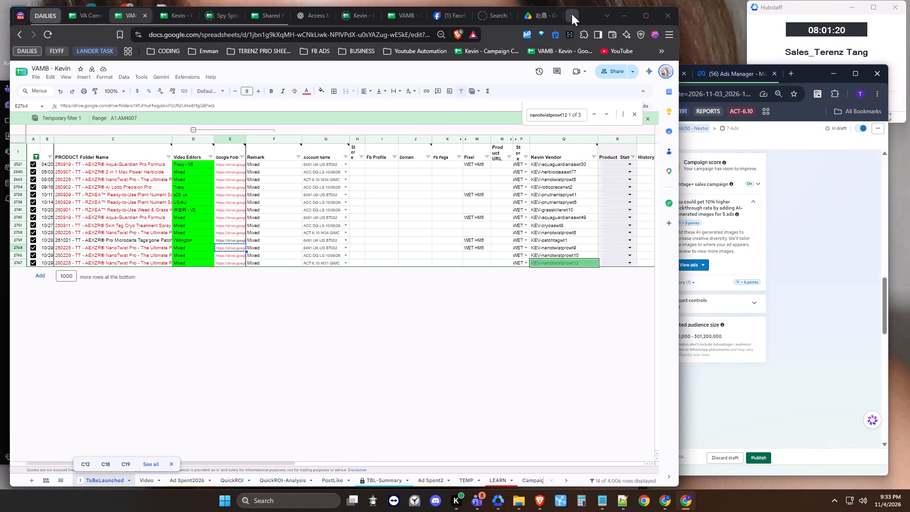
type("words for book lover")
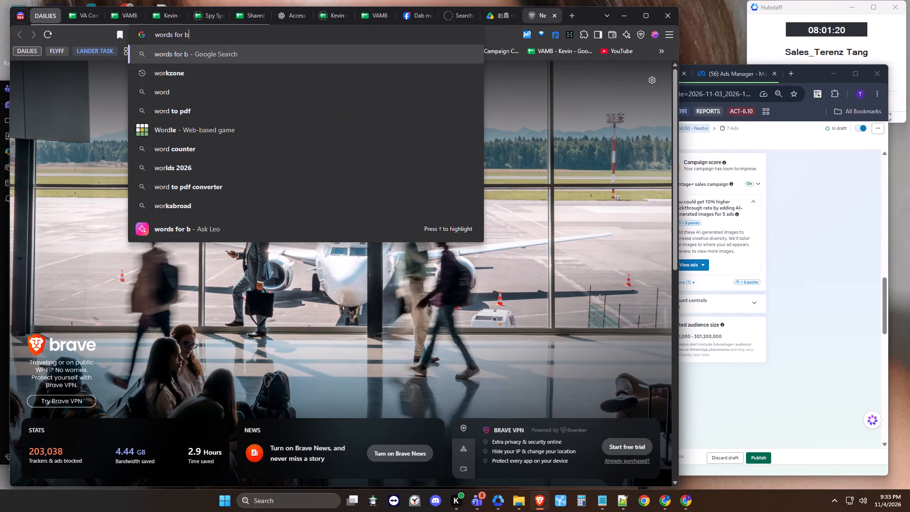
key("Return")
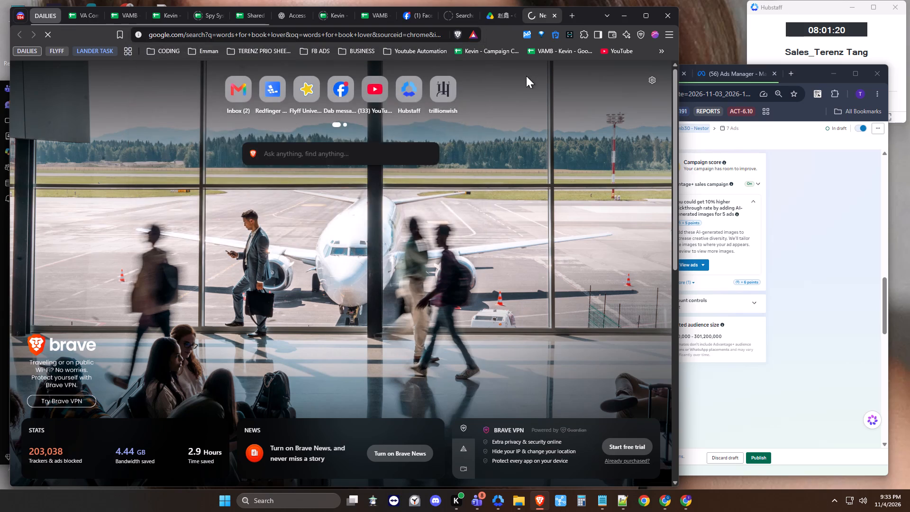
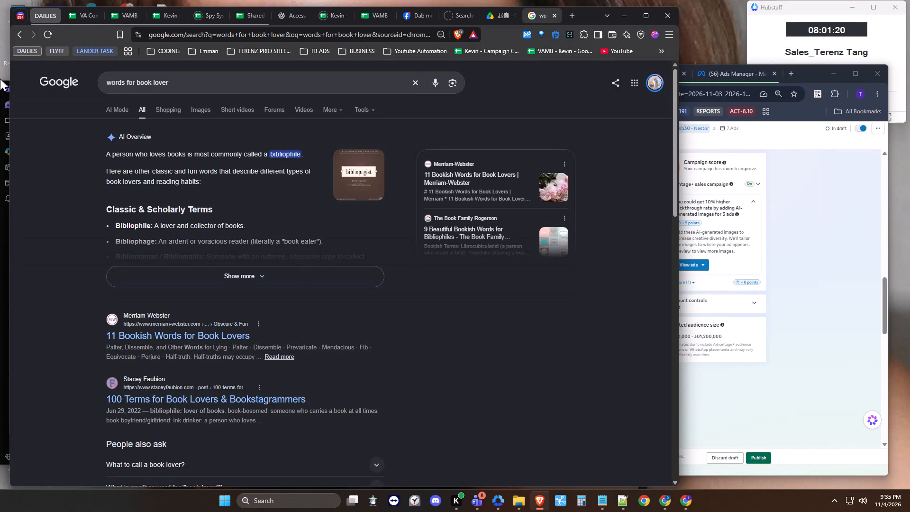
Close the "words for book lover" search tab and switch back to the ad set in Ads Manager in Google Chrome.
left_click(552, 15)
left_click(803, 284)
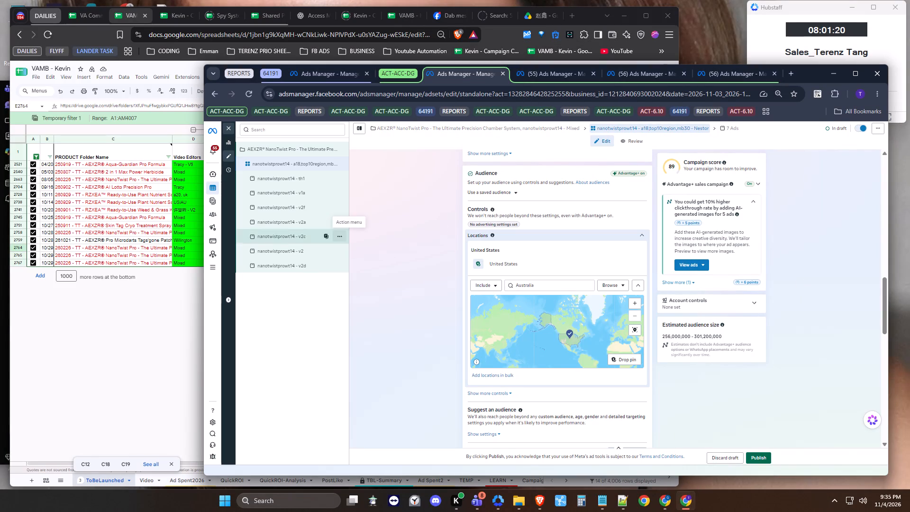
Choose SAVAGE & SAINT LLC as the advertiser in the ad set's ad transparency settings.
scroll(371, 282, "down", 1)
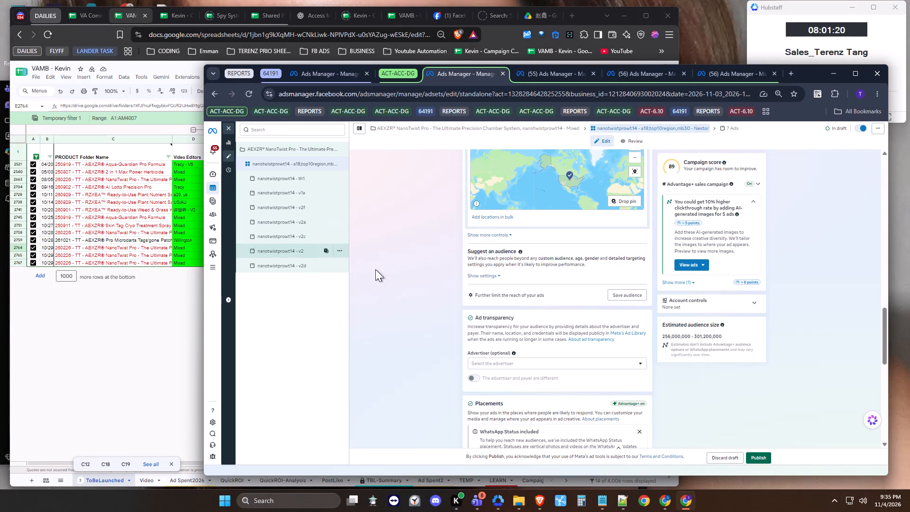
left_click(476, 357)
left_click(500, 393)
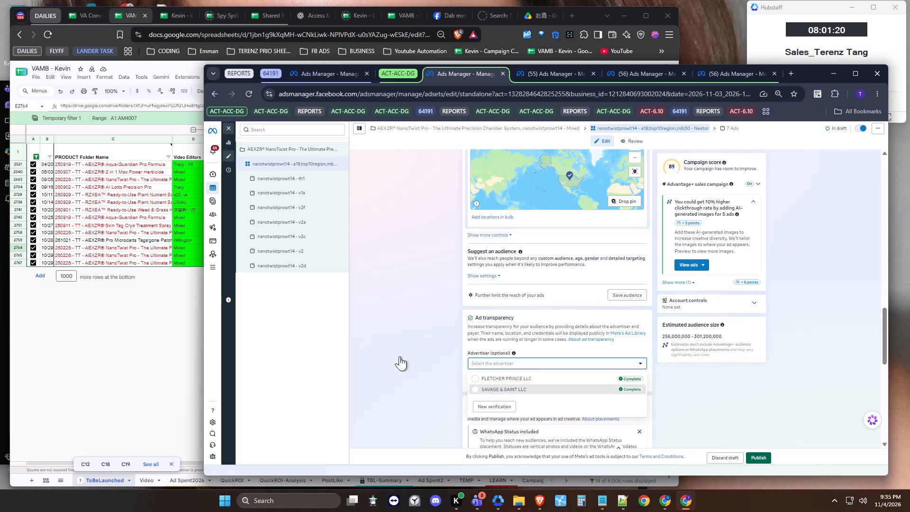
left_click(382, 326)
Add the country Australia to the ad set's included audience locations.
scroll(435, 310, "up", 1)
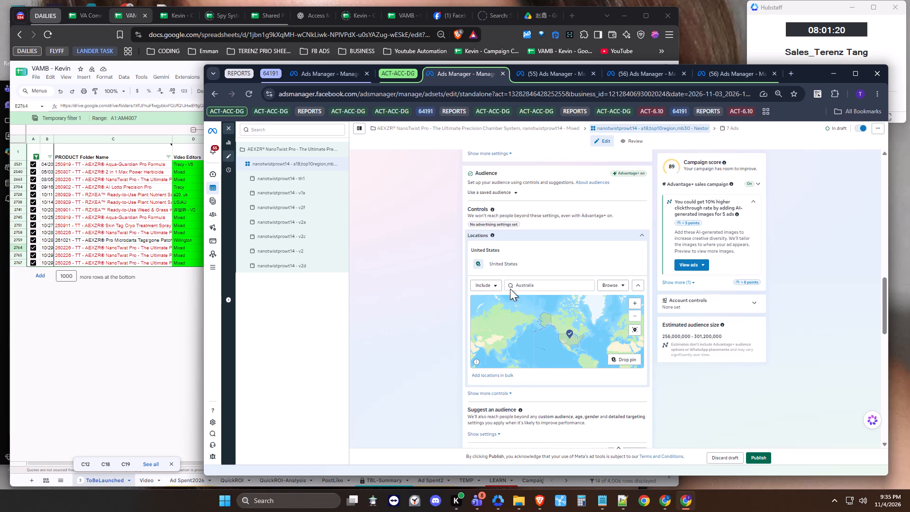
left_click(543, 288)
key("BackSpace")
key("a")
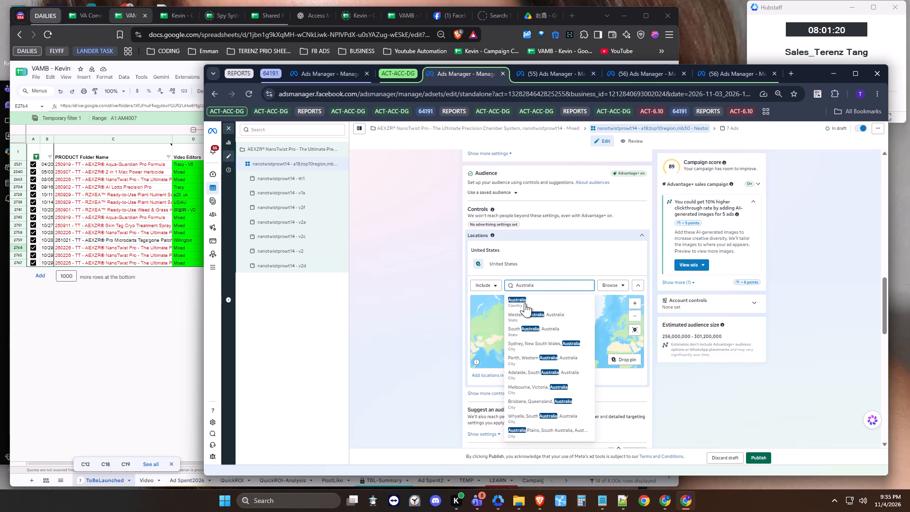
left_click(525, 303)
Add United Kingdom to the ad set's included audience locations.
left_click(516, 320)
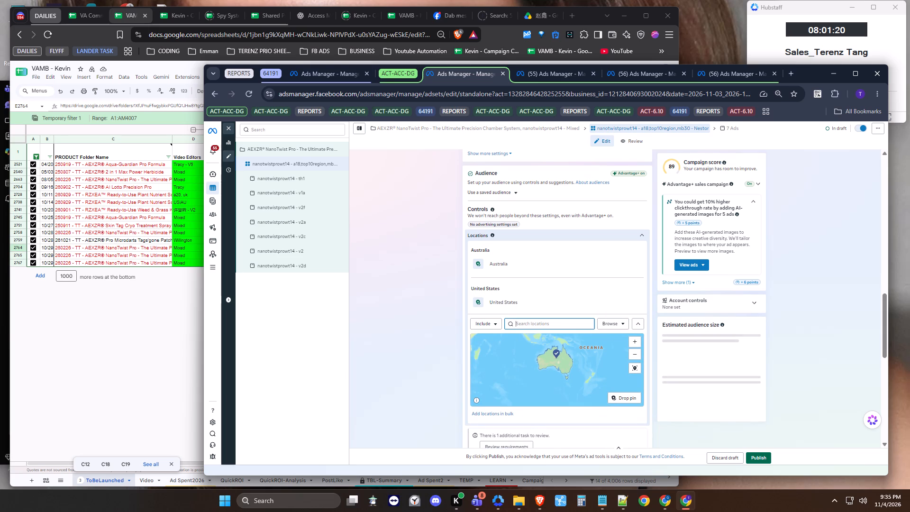
key("u")
key("n")
key("i")
key("t")
type("ed kingdom")
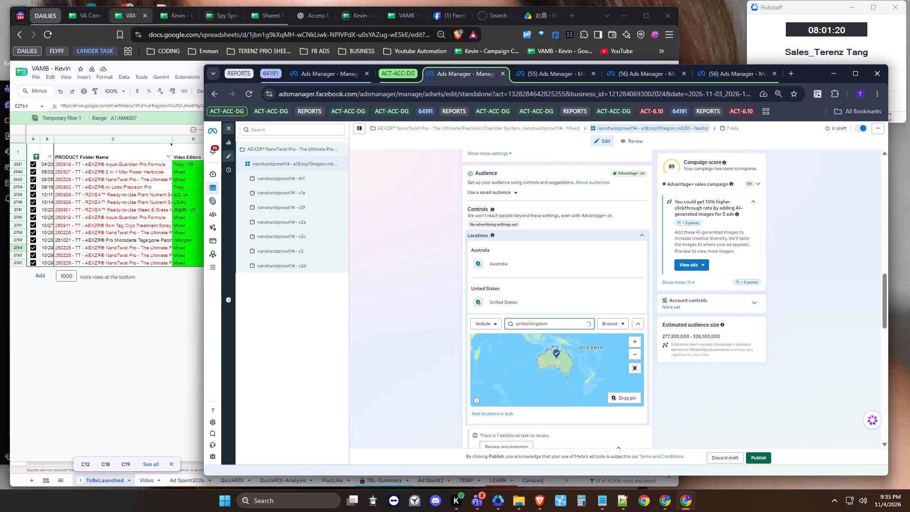
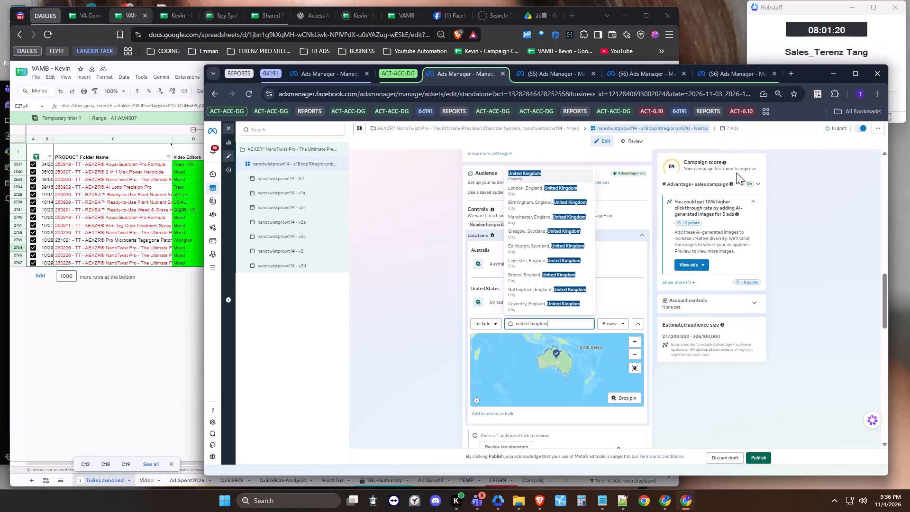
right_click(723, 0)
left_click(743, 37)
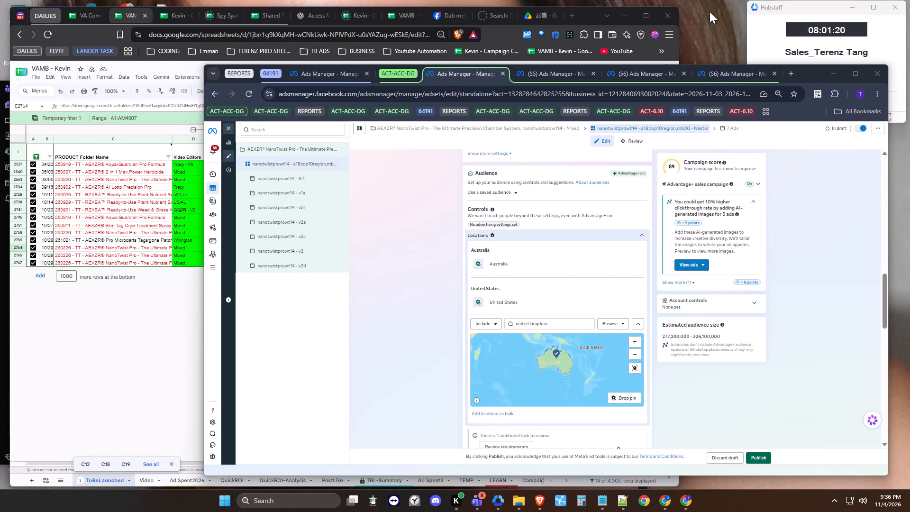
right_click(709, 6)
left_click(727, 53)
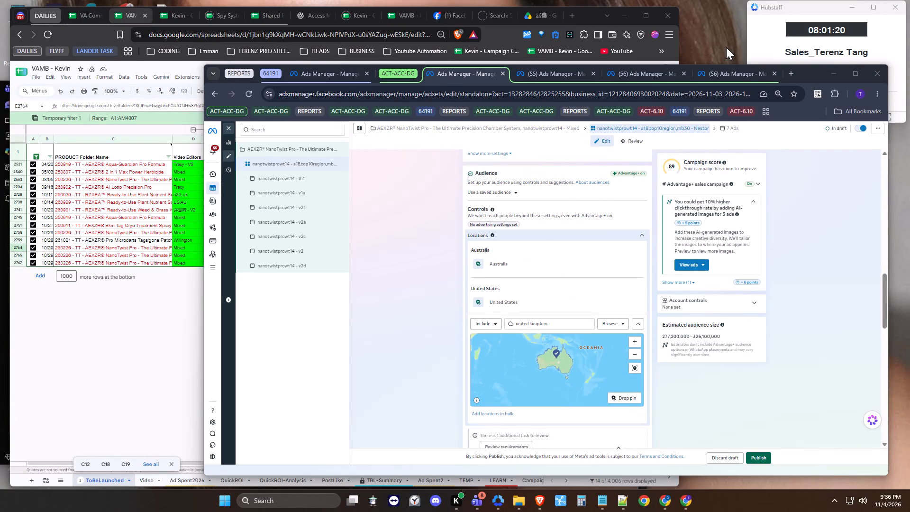
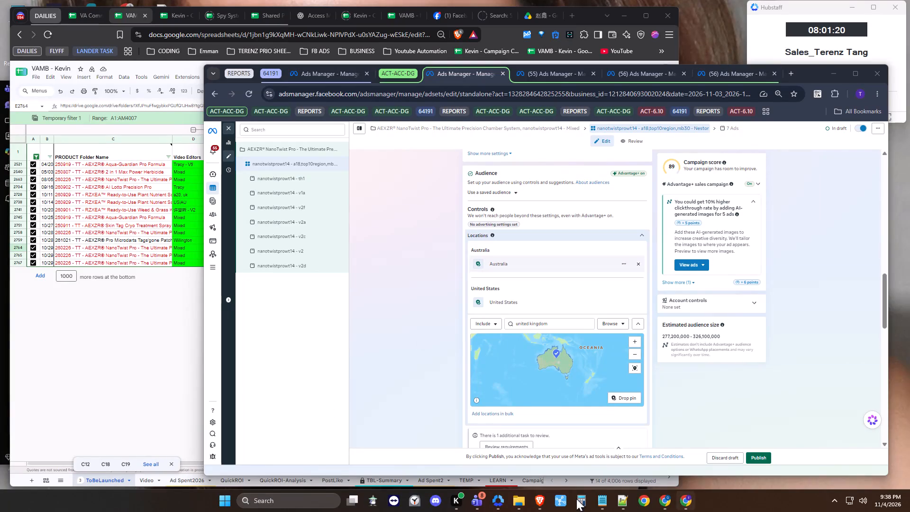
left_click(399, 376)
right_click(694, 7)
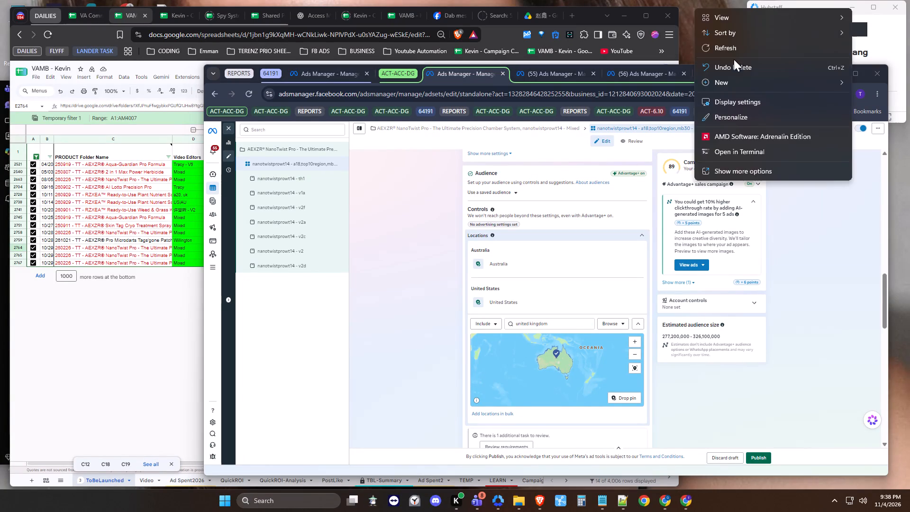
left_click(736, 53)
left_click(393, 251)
Check the rest of the nanotwistprowt14 ad set's settings through the suggested ads and publish the draft.
scroll(503, 401, "down", 2)
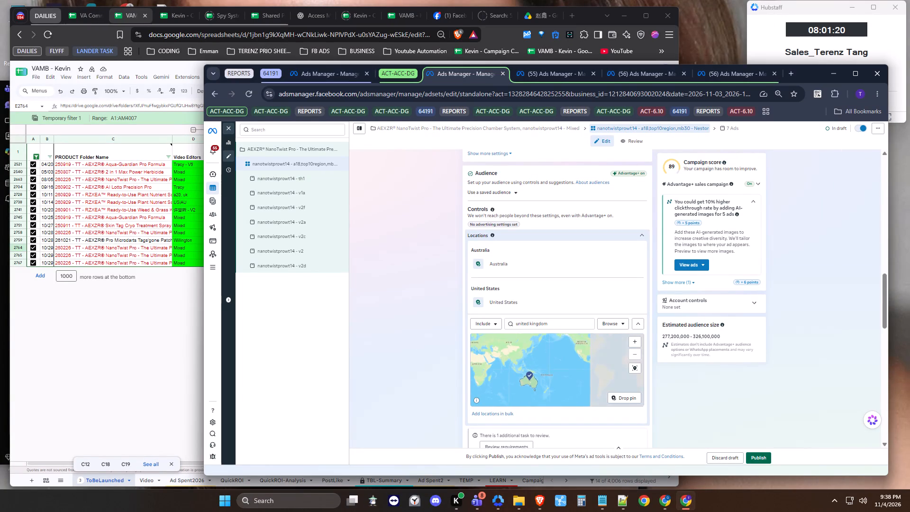
scroll(496, 399, "down", 2)
scroll(646, 416, "down", 2)
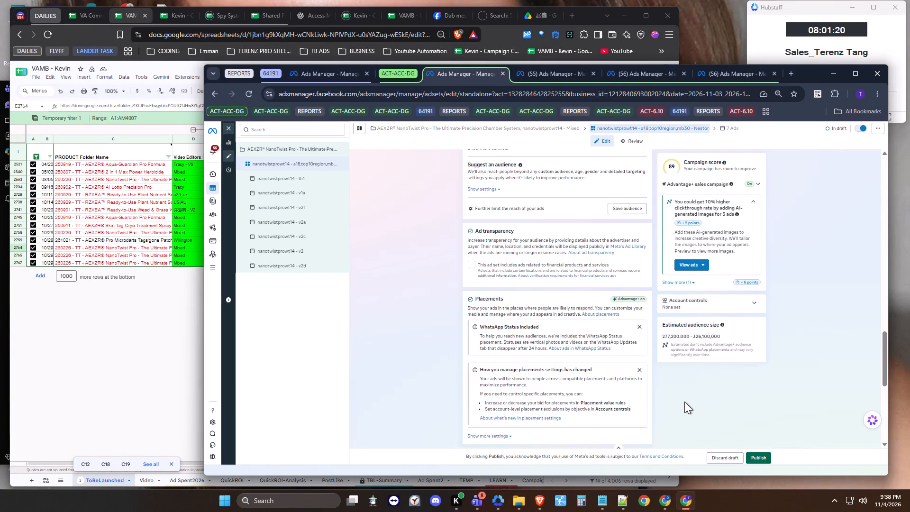
left_click(684, 402)
scroll(670, 402, "down", 2)
scroll(594, 385, "down", 1)
left_click(756, 454)
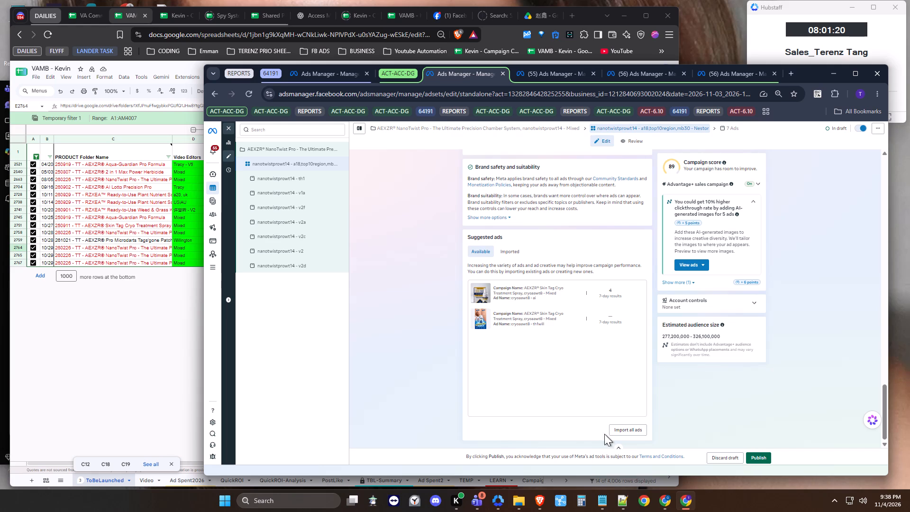
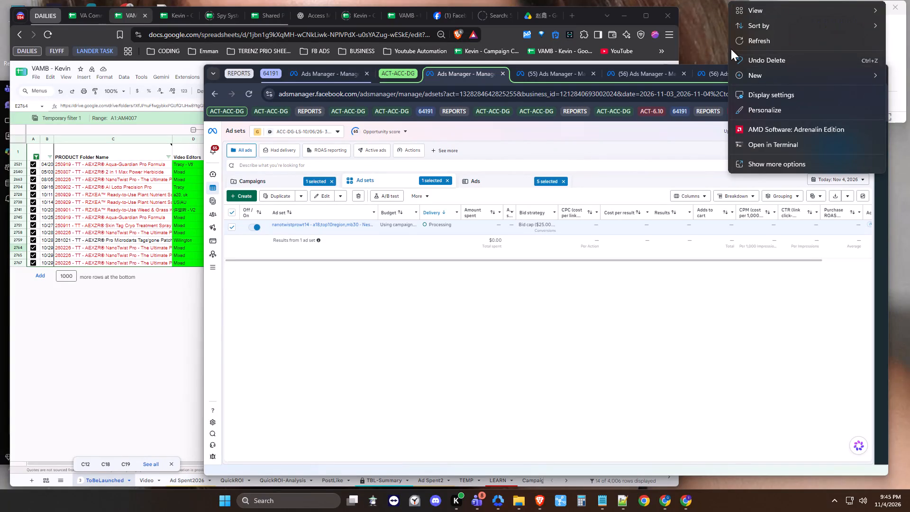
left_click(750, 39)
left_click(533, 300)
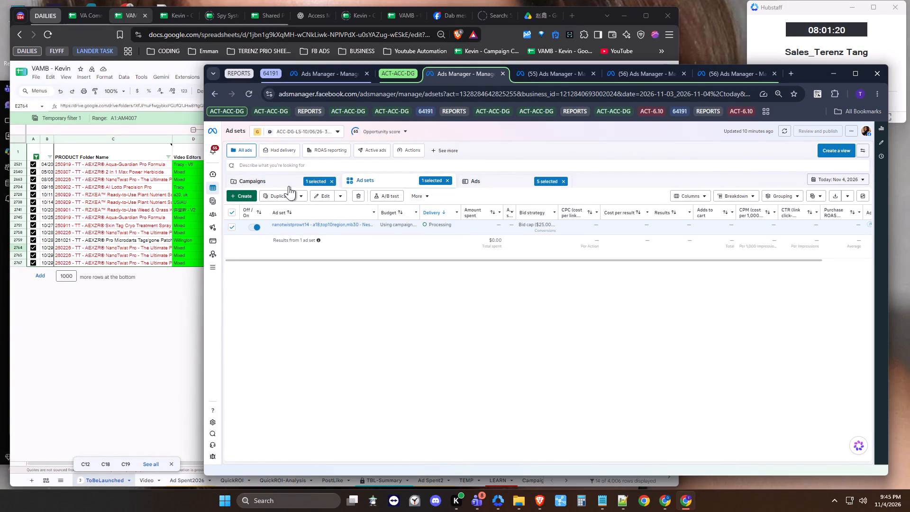
Go back to the campaigns level of the ACC-DG account and refresh the campaign data.
left_click(289, 185)
right_click(720, 0)
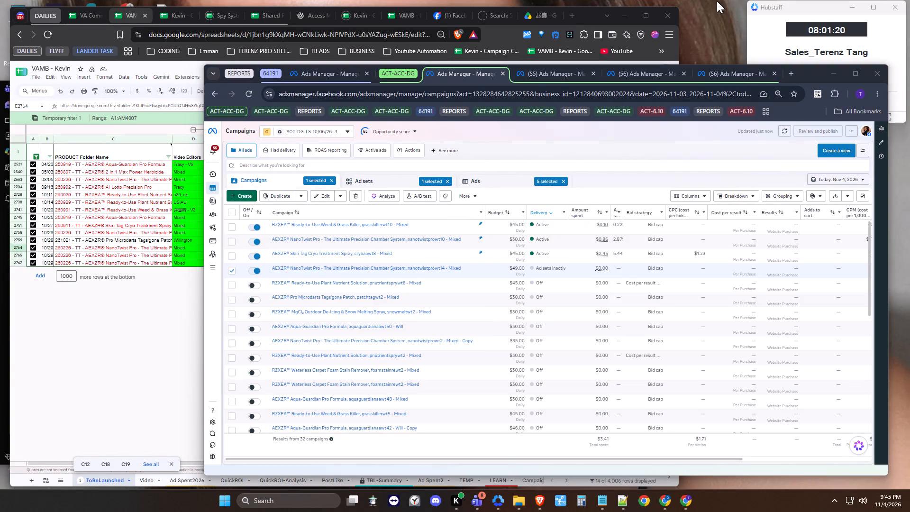
left_click(745, 43)
left_click(597, 139)
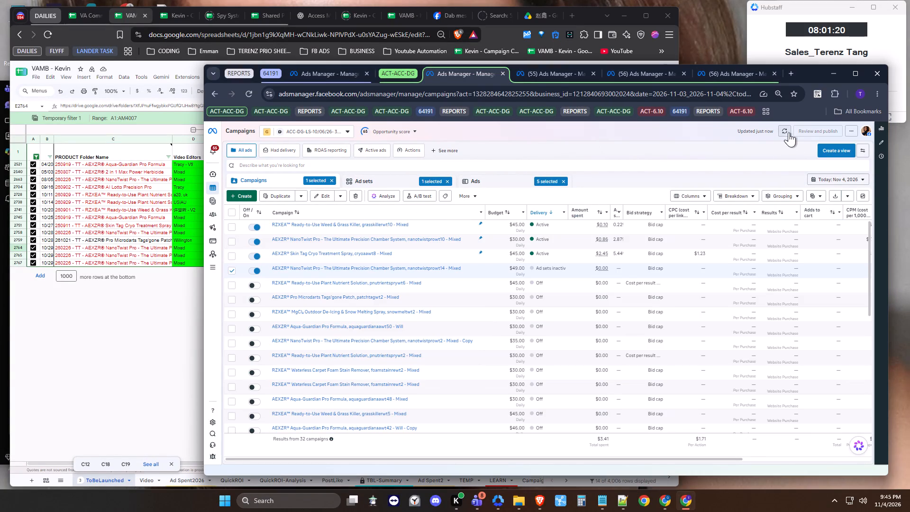
left_click(788, 132)
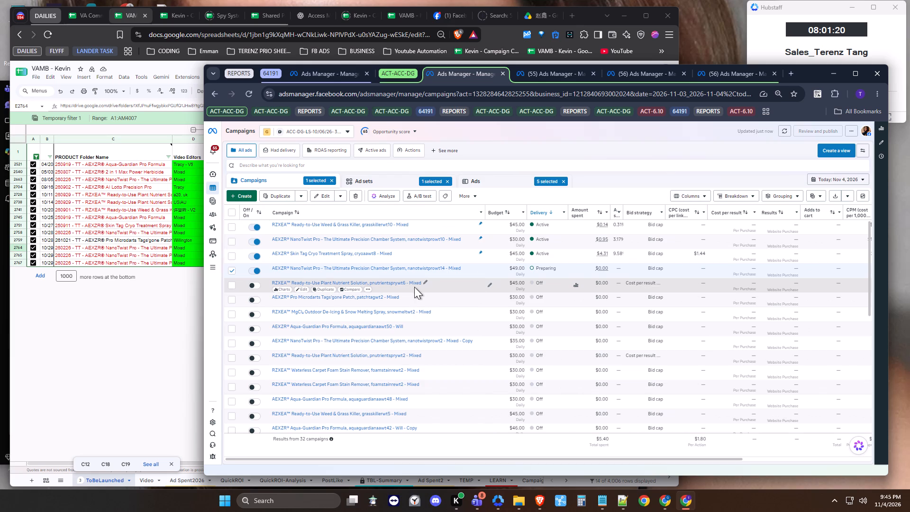
Set the daily budget of the nanotwistprowt14 NanoTwist Pro campaign to $30 and publish the change.
left_click(487, 271)
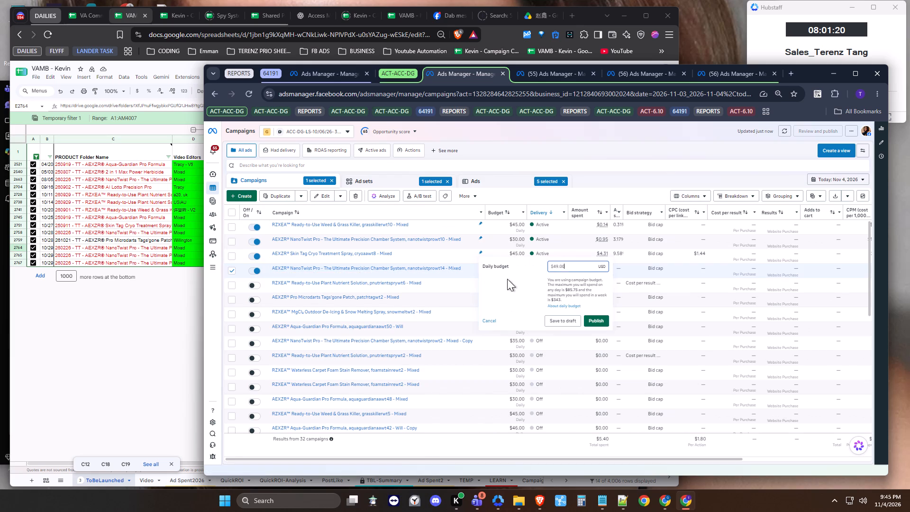
key("ctrl+a")
type("30")
key("Return")
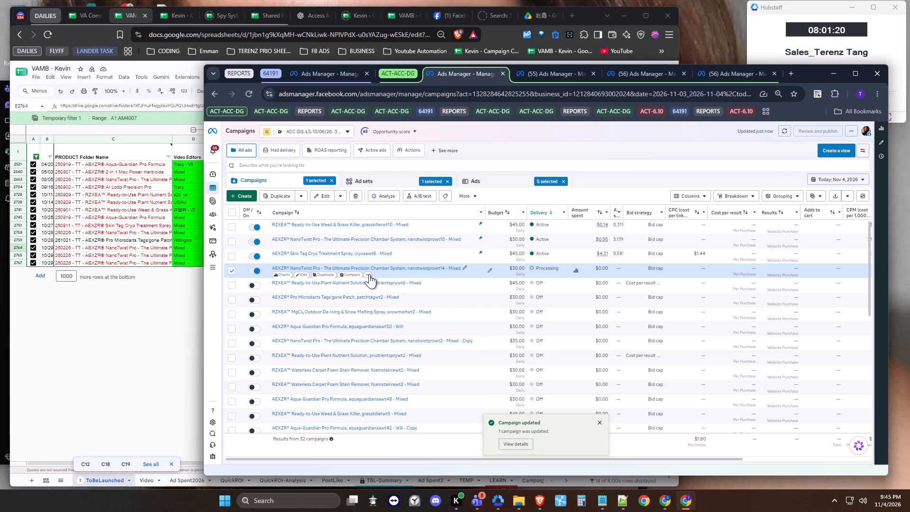
Pin the nanotwistprowt14 NanoTwist Pro campaign in the campaigns list.
left_click(369, 274)
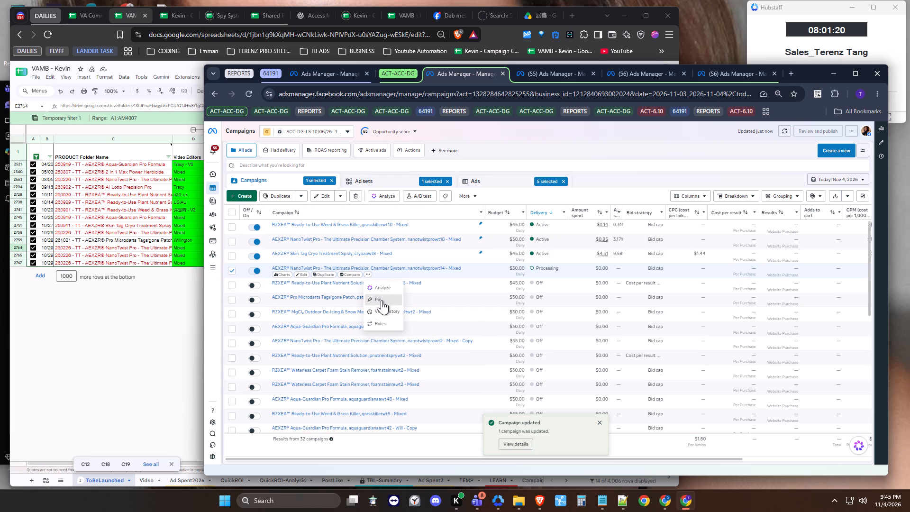
left_click(381, 300)
Switch to the VAMB - Kevin spreadsheet in Brave and reload it.
left_click(133, 333)
left_click(51, 35)
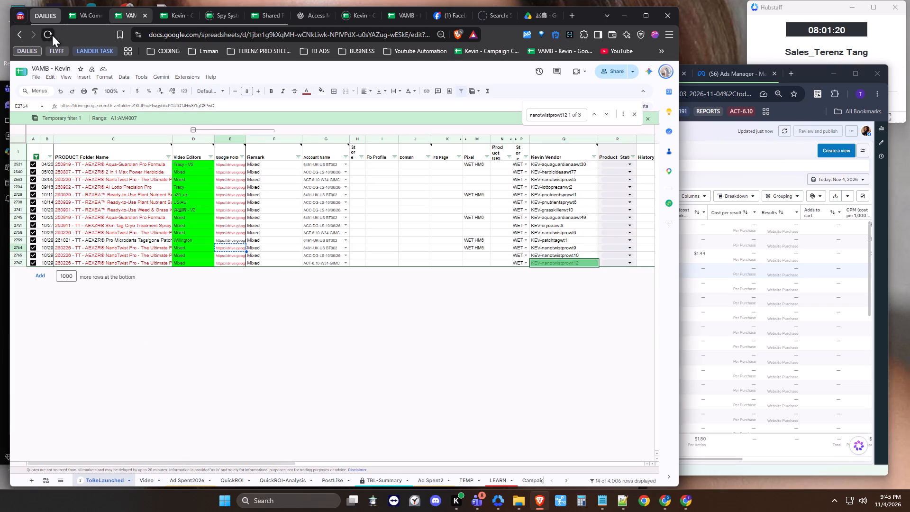
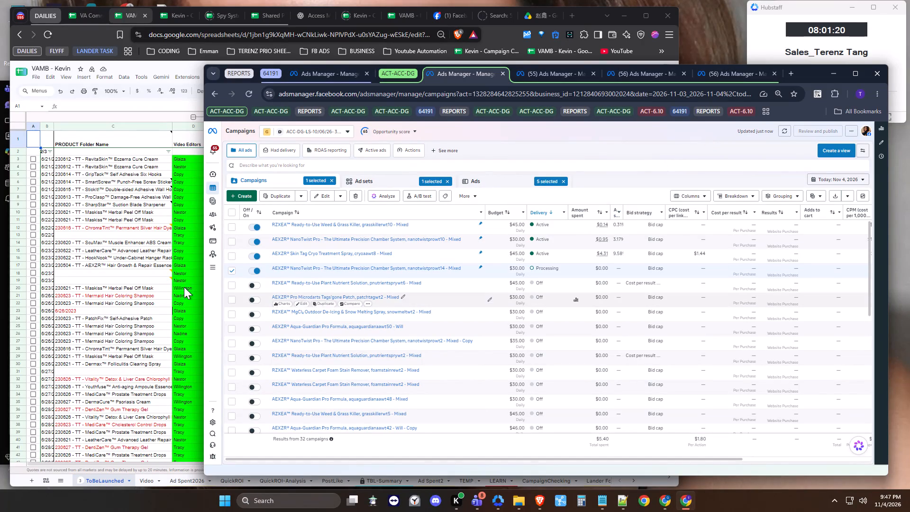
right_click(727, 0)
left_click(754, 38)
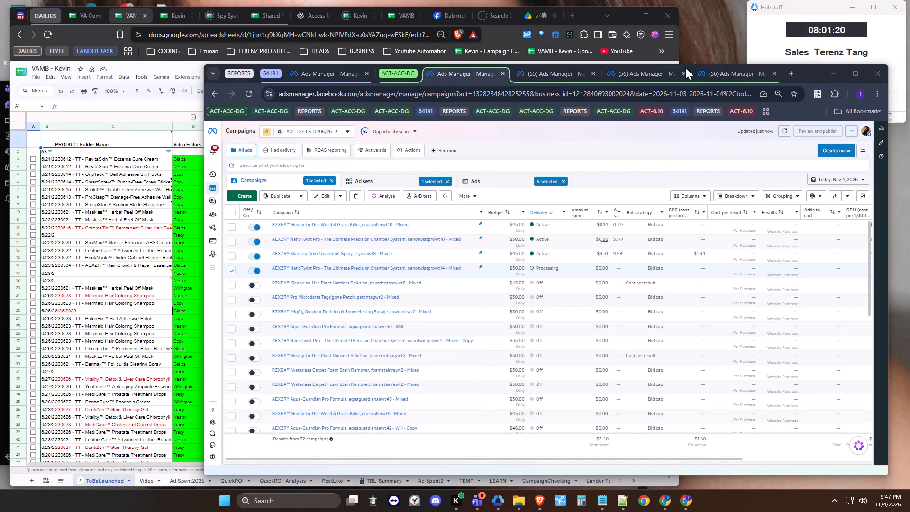
Export only the nanotwistprowt14 NanoTwist Pro campaign from Ads Manager as a .csv file, with Remove empty columns turned off.
left_click(231, 268)
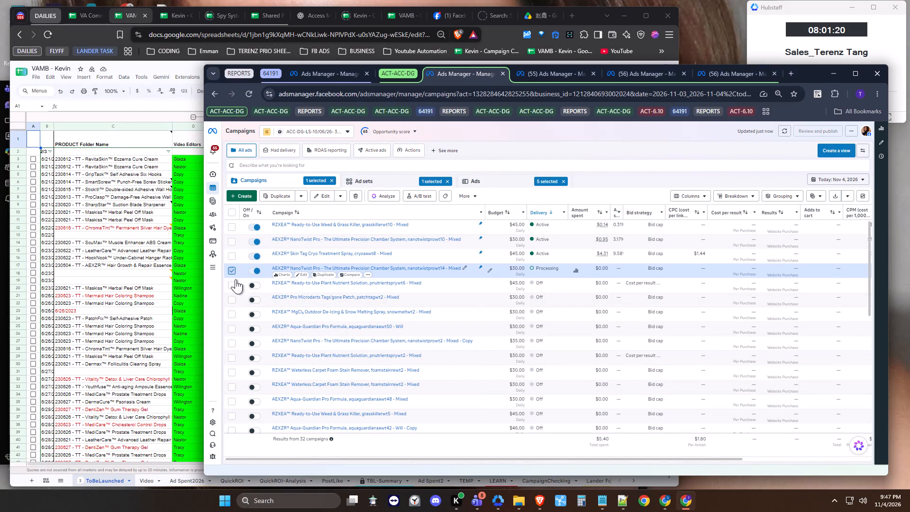
left_click(228, 272)
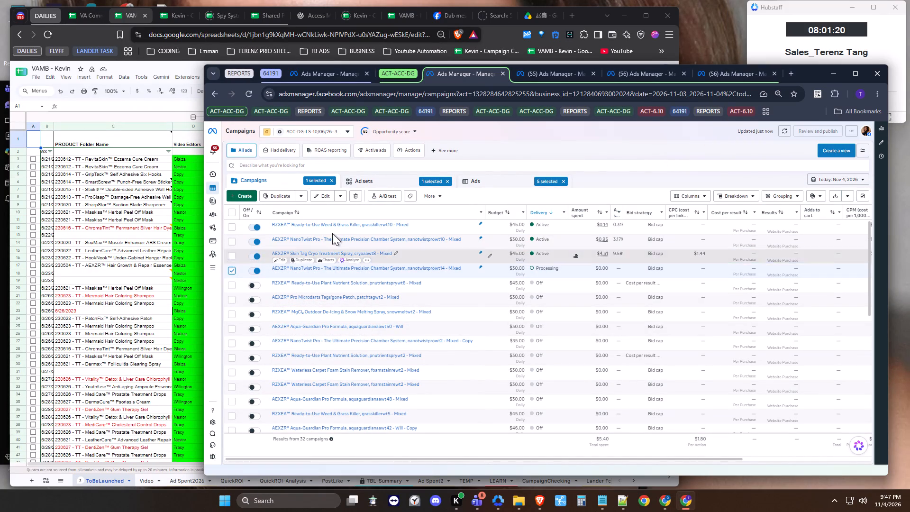
left_click(432, 196)
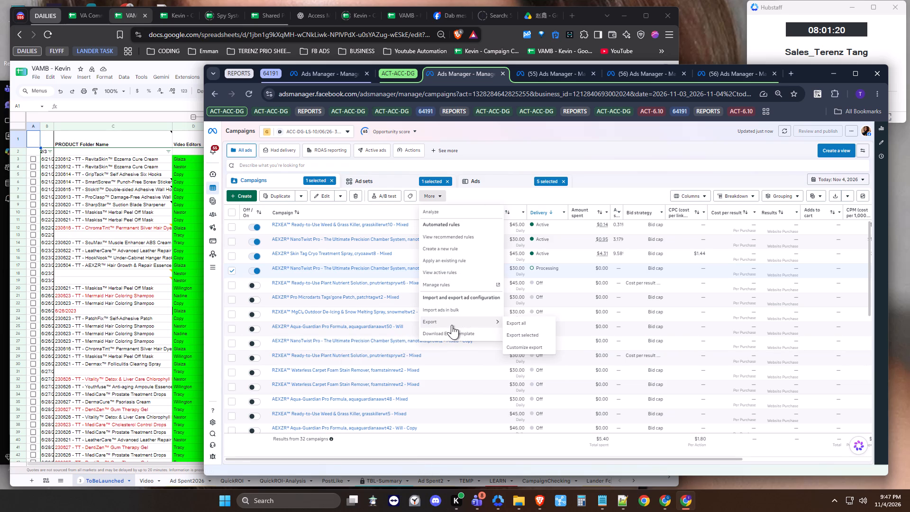
left_click(515, 336)
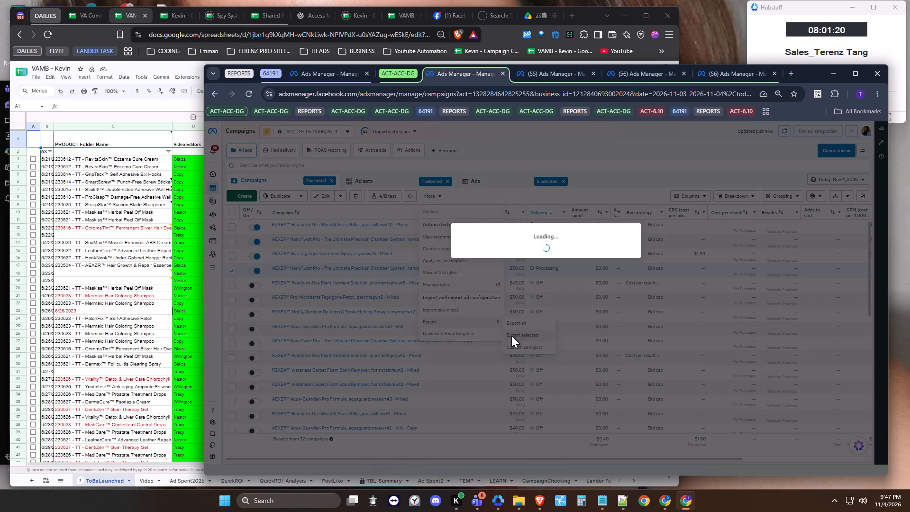
left_click(492, 276)
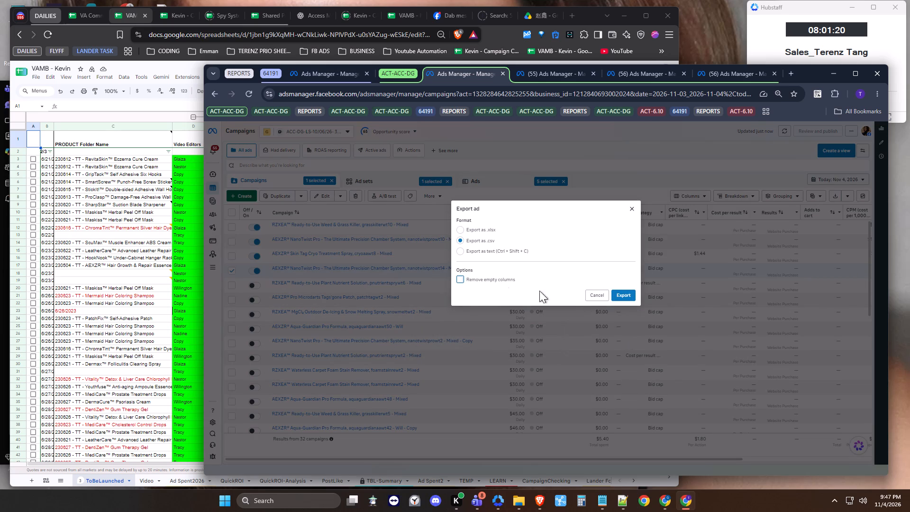
left_click(626, 296)
Switch to the ADS folder in File Explorer.
left_click(520, 501)
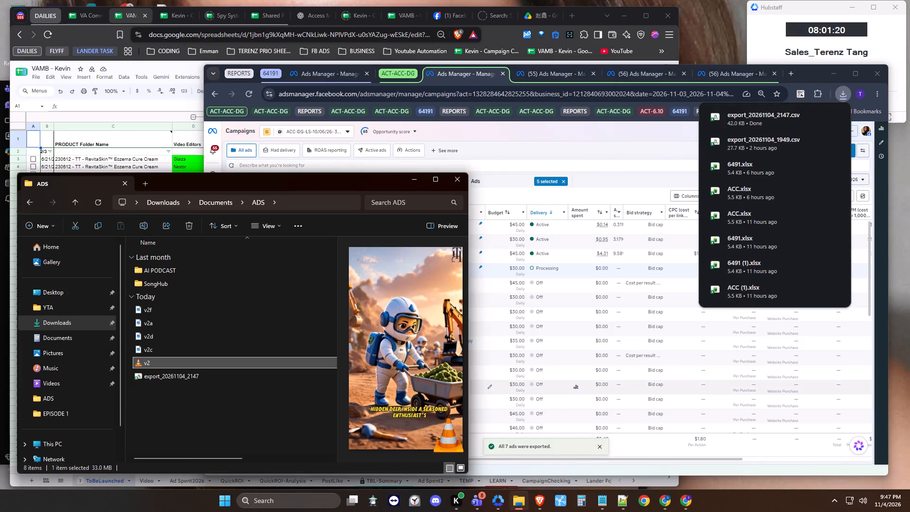
Return to the VAMB - Kevin spreadsheet in Brave and look through the launch entries further down the ToBeLaunched sheet.
left_click(518, 138)
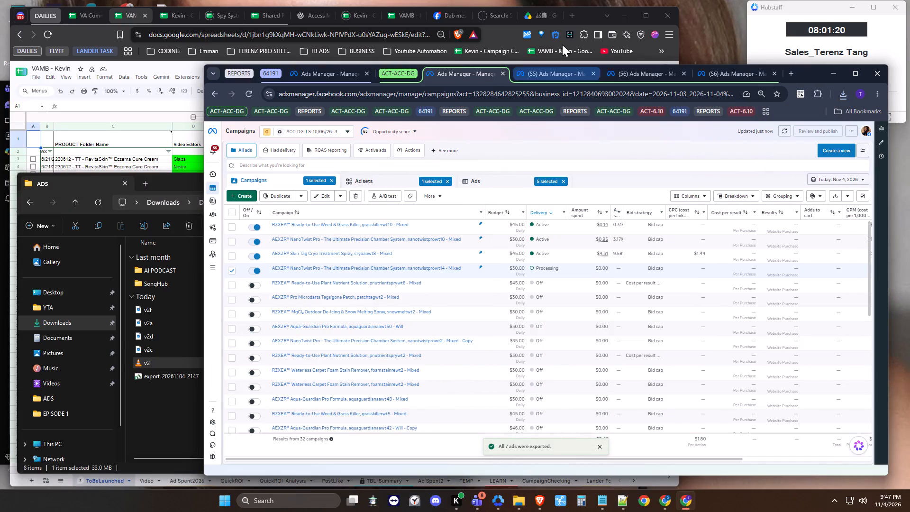
left_click(156, 65)
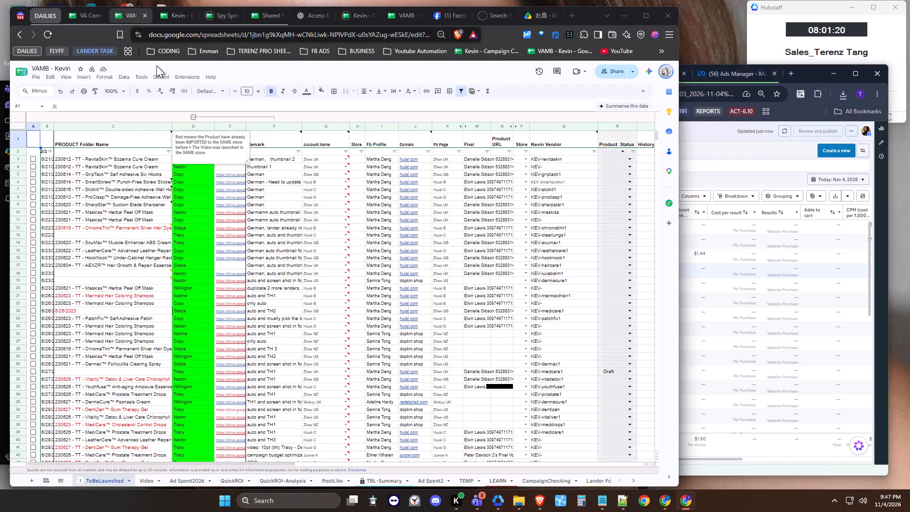
scroll(133, 318, "down", 11)
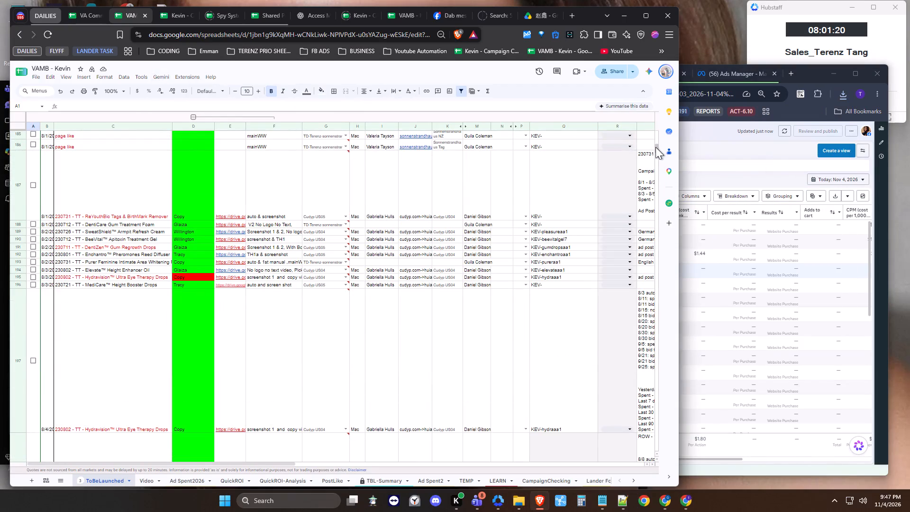
left_click_drag(655, 147, 608, 310)
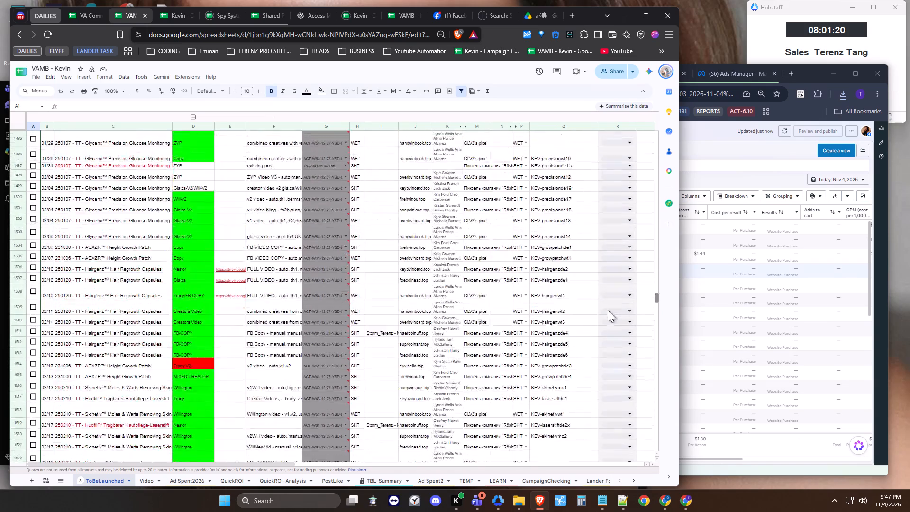
left_click_drag(608, 310, 583, 345)
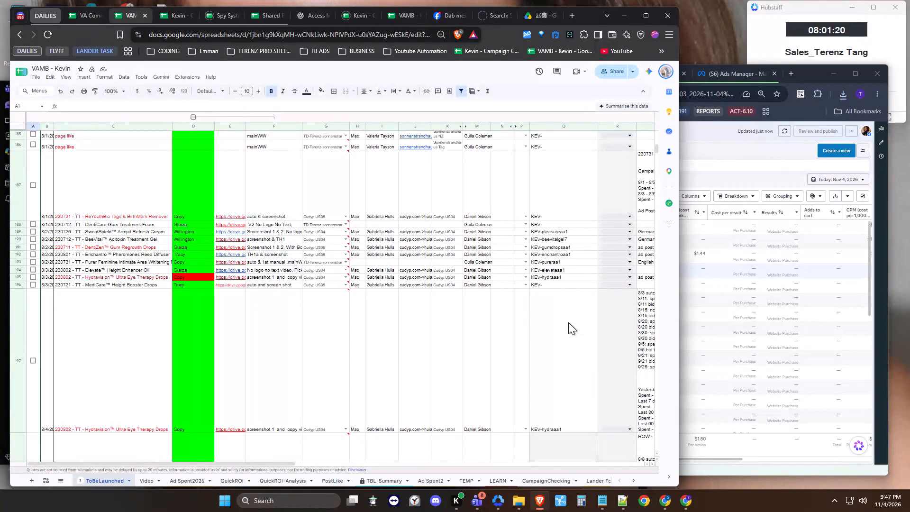
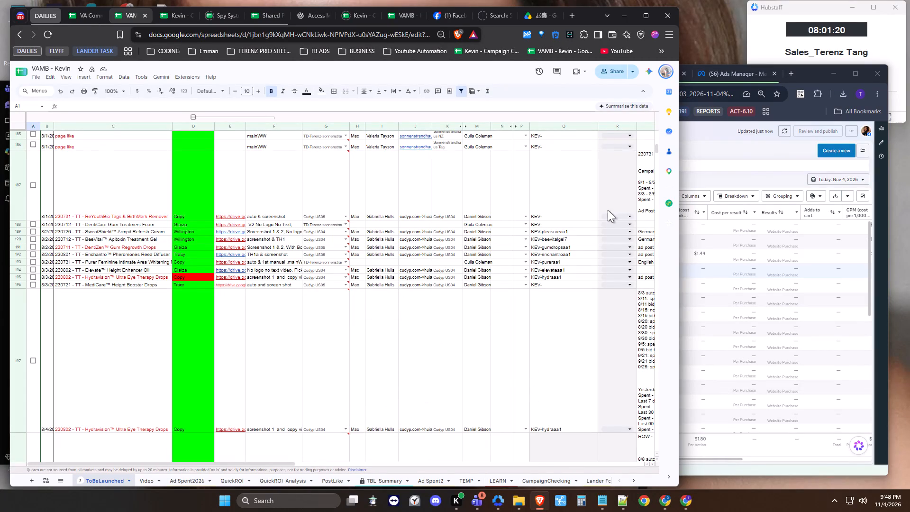
Switch to the ACC-DG Ads Manager in Chrome and refresh the campaigns table to check the nanotwistprowt14 campaign's delivery.
left_click(715, 129)
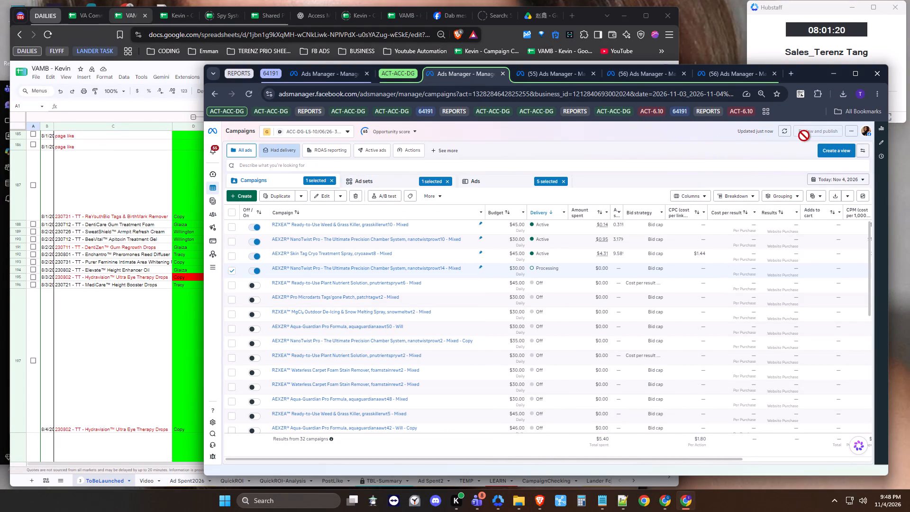
left_click(789, 134)
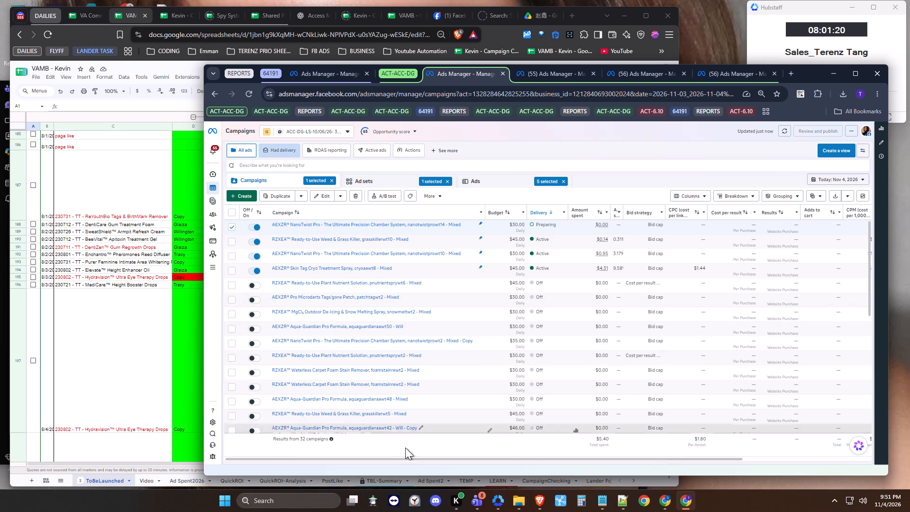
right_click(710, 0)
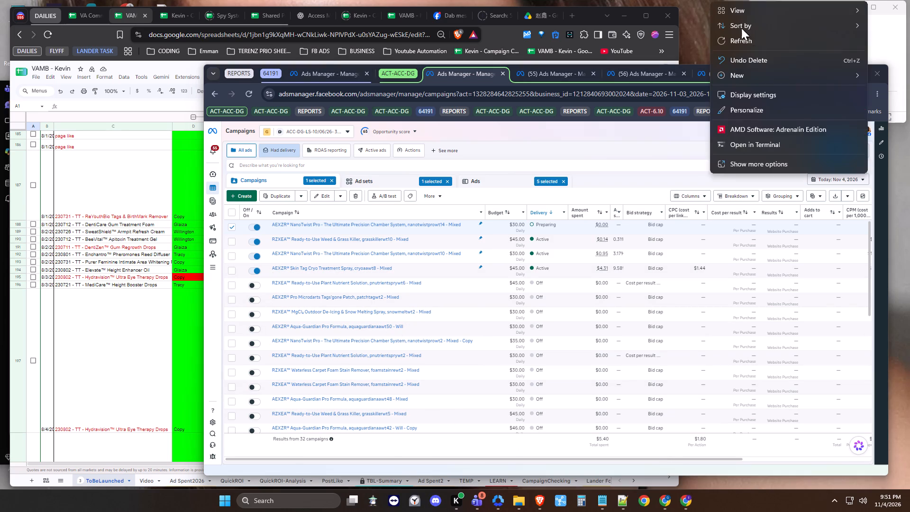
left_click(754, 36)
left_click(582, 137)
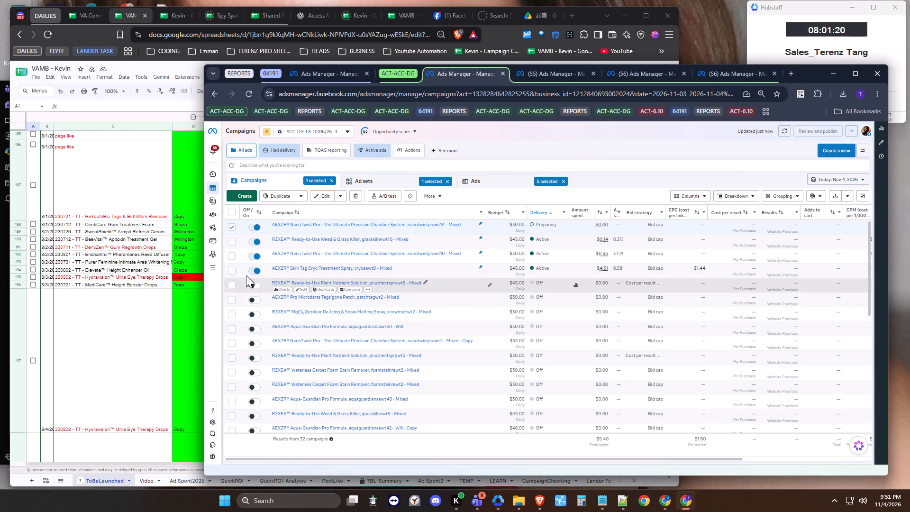
Deselect the nanotwistprowt14 NanoTwist Pro campaign, look through the campaigns table and refresh it.
left_click(232, 225)
scroll(457, 358, "down", 3)
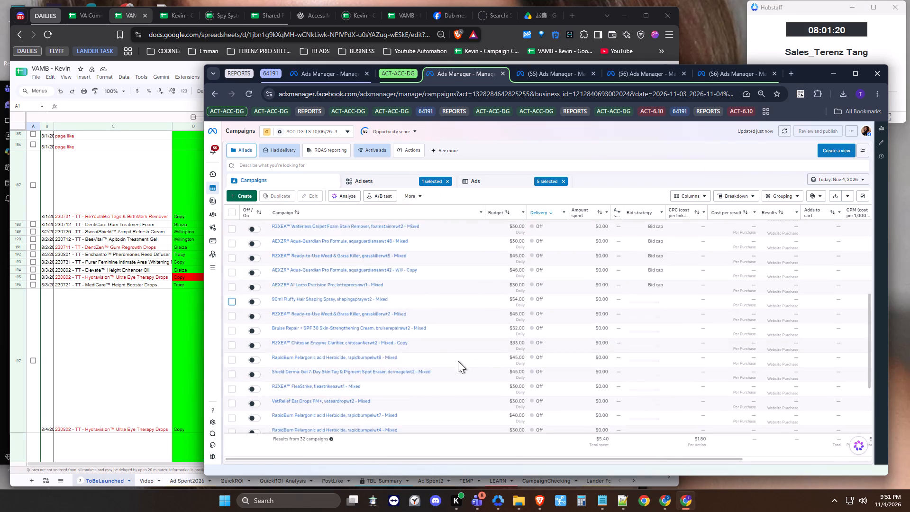
scroll(456, 353, "up", 5)
left_click(783, 130)
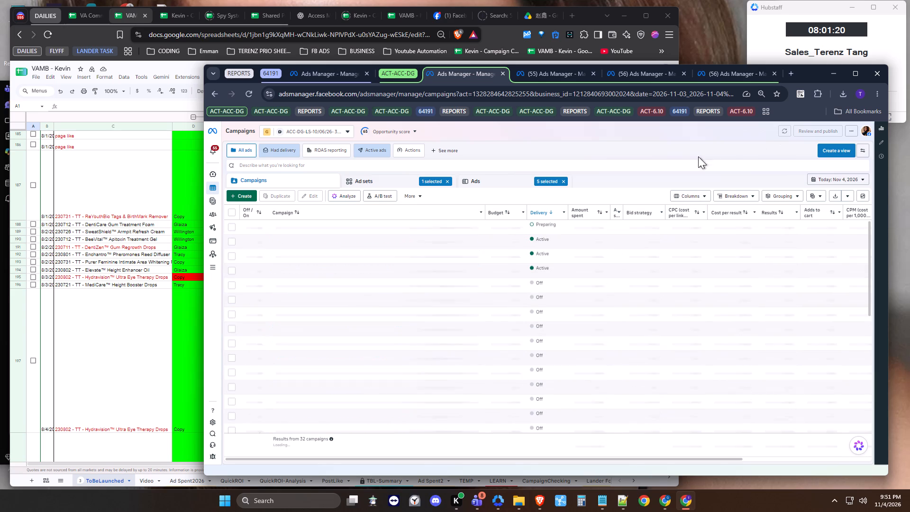
Look at the ad sets, and bring up the nanotwistprowt14 ads to check their delivery.
left_click(387, 182)
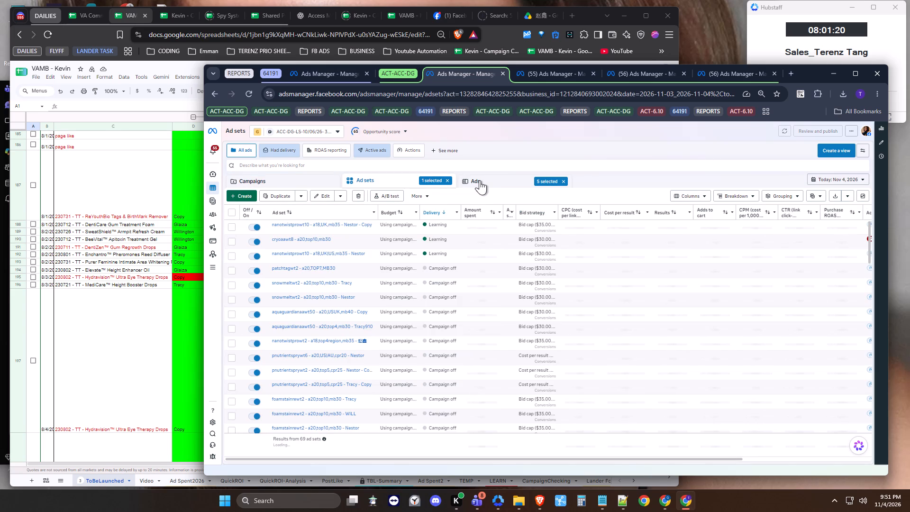
left_click(480, 180)
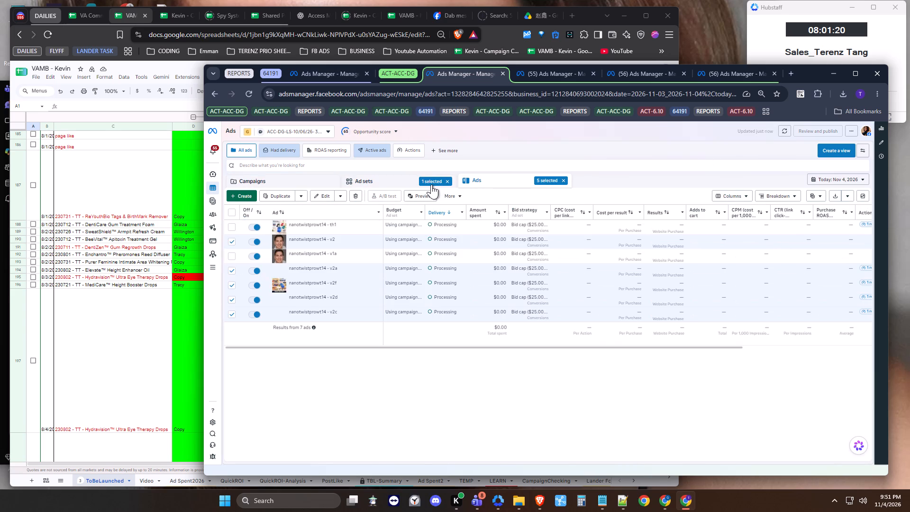
Switch to the ADS folder in File Explorer and select the export_20261104_2147 file.
left_click(519, 497)
left_click(177, 381)
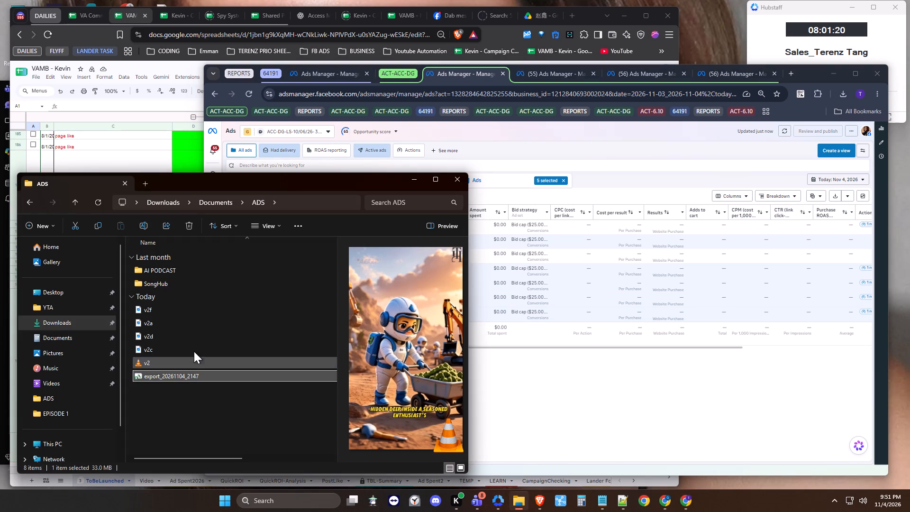
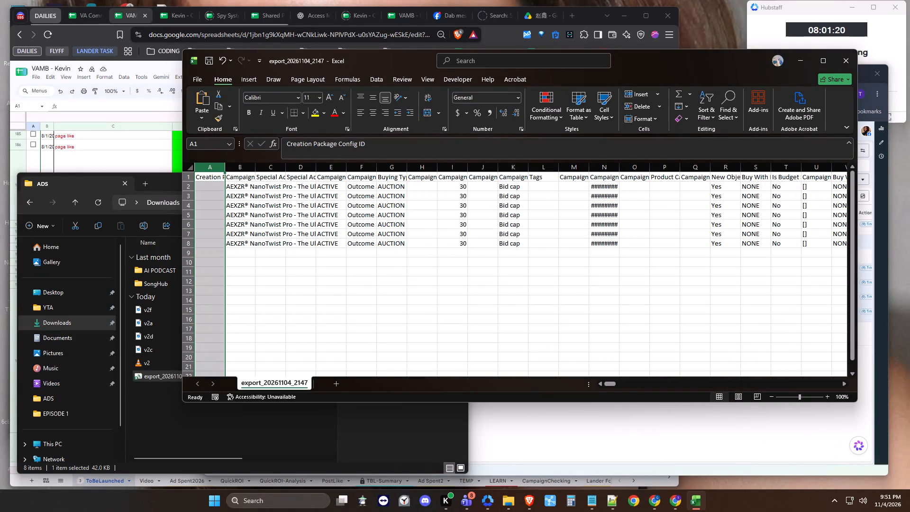
Delete the Ad Set ID column from the export_20261104_2147 sheet.
left_click_drag(611, 384, 617, 384)
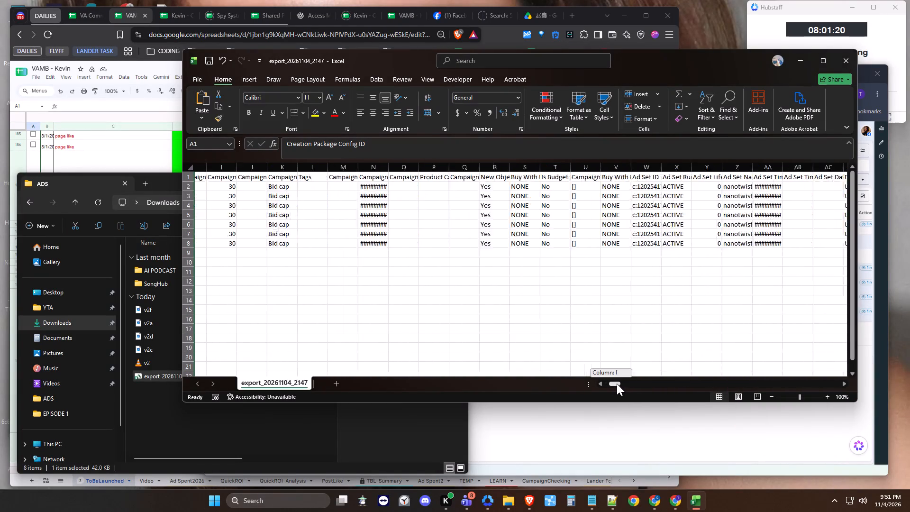
left_click_drag(617, 384, 617, 383)
left_click(579, 168)
right_click(579, 168)
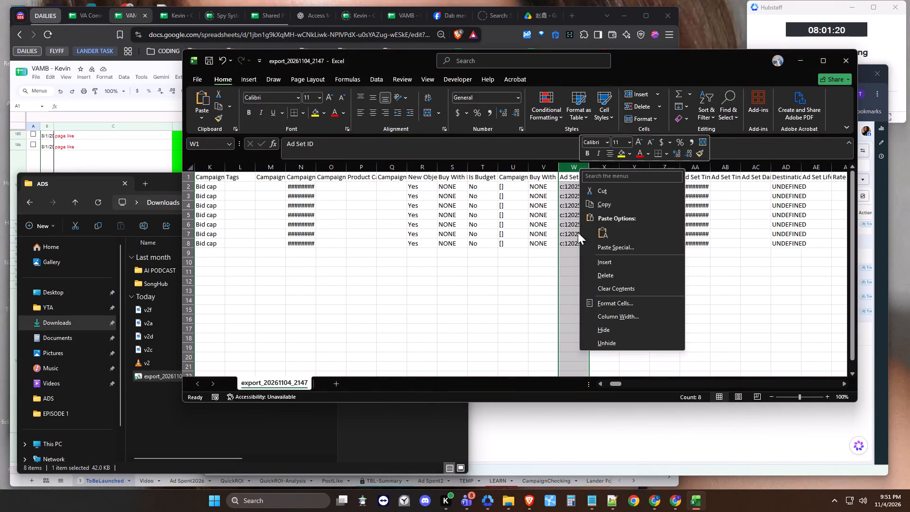
left_click(612, 275)
left_click(624, 331)
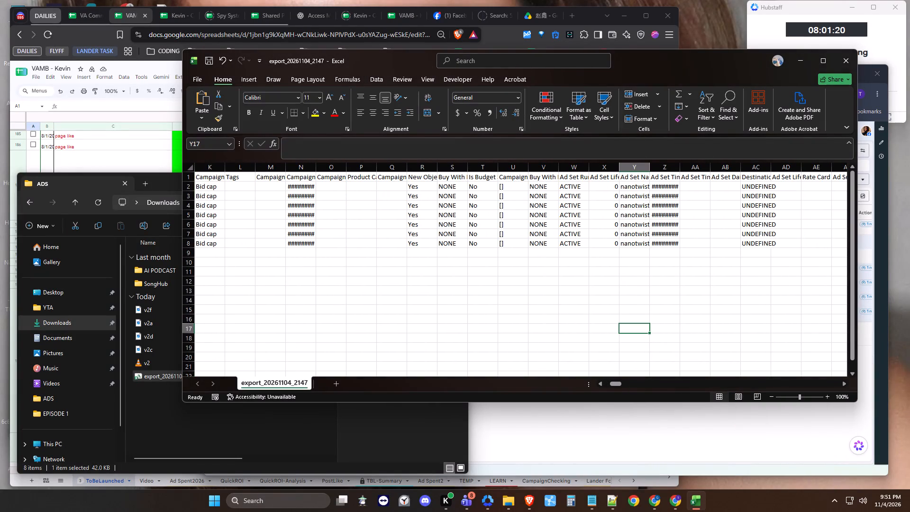
Check the remaining campaign, ad set and link columns, and save the export_20261104_2147 file.
left_click_drag(618, 385, 633, 384)
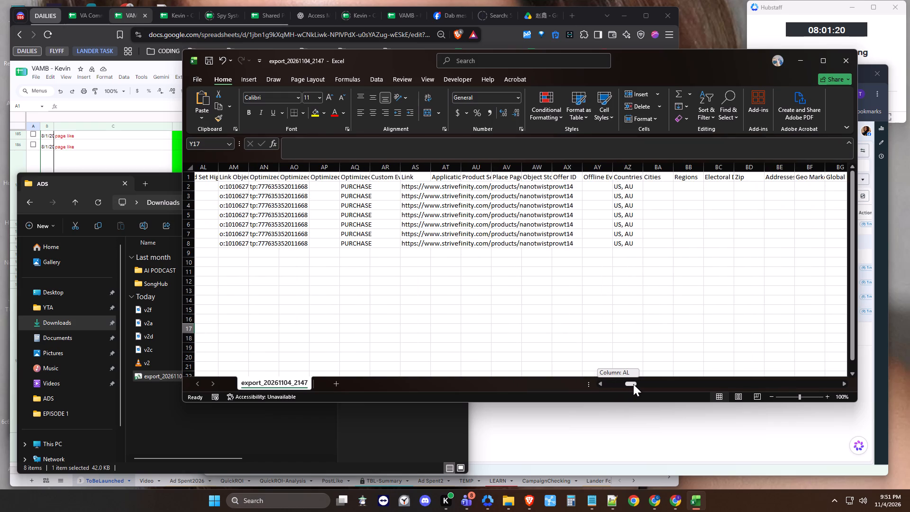
left_click_drag(633, 384, 627, 384)
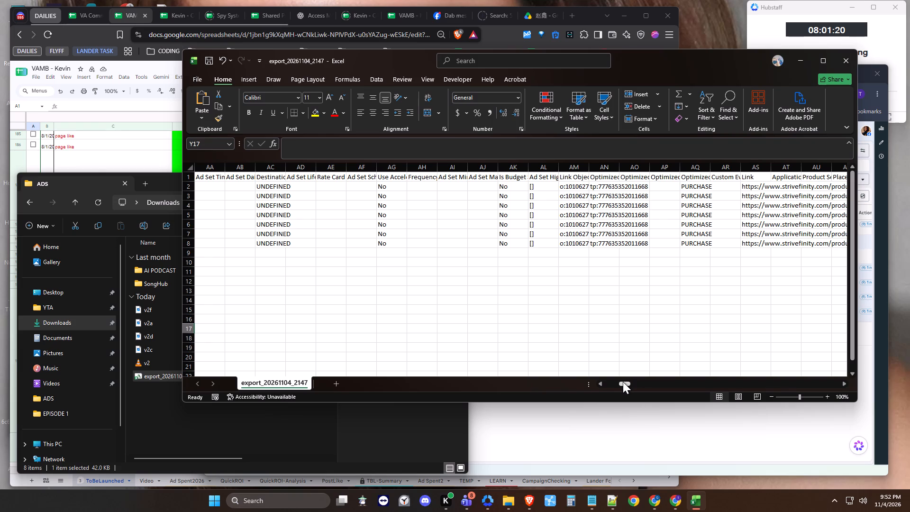
left_click_drag(623, 382, 574, 376)
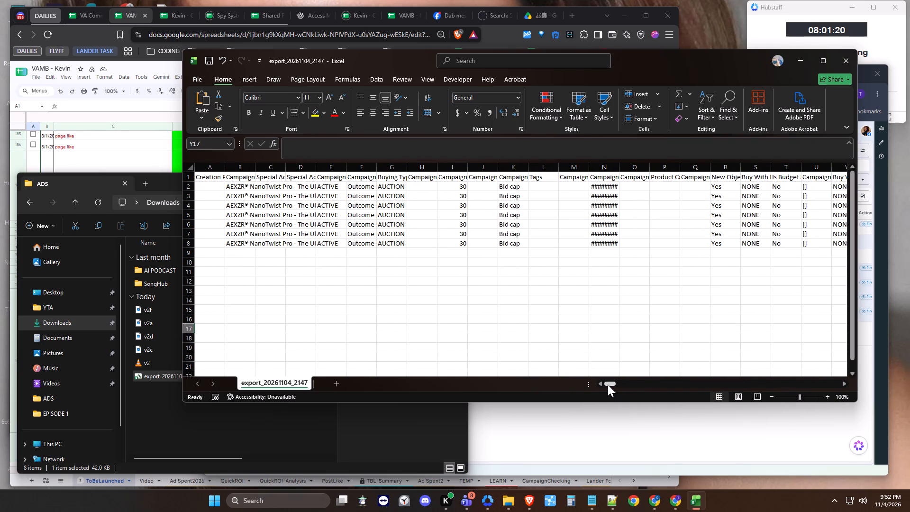
left_click_drag(608, 384, 614, 385)
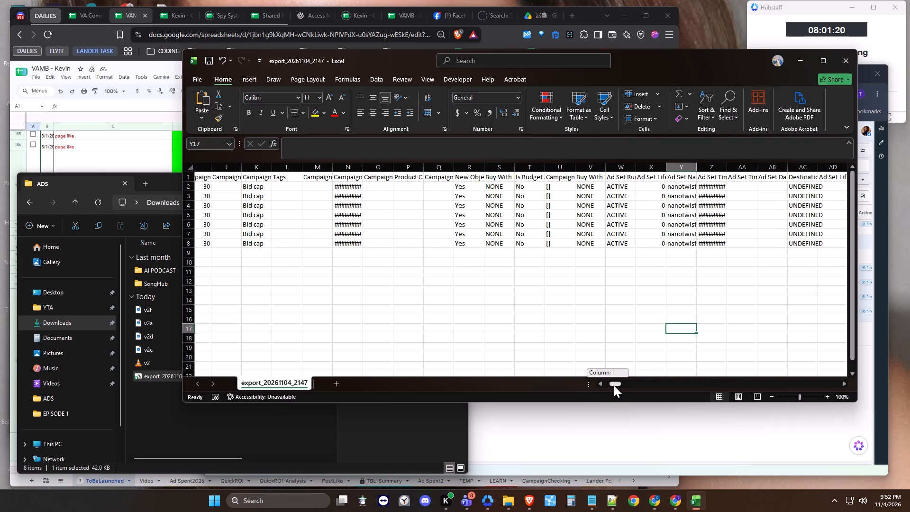
left_click_drag(614, 385, 614, 385)
left_click(618, 352, "ctrl")
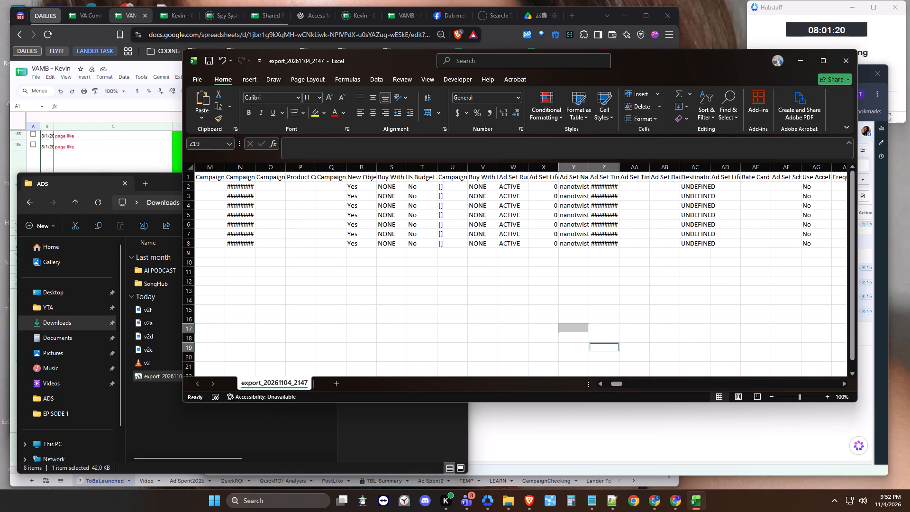
key("ctrl+s")
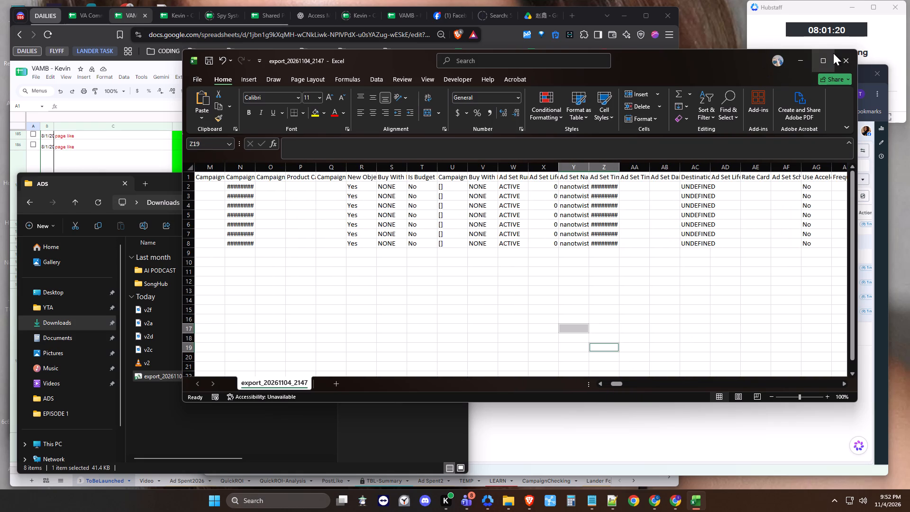
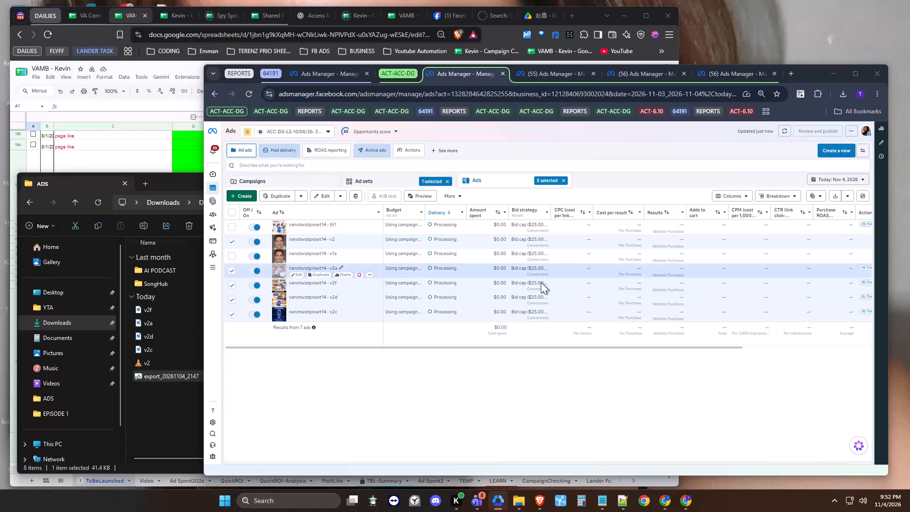
In the ToBeLaunched sheet, copy the NanoTwist Pro product, Mixed and link cells from row 2767 into rows 2768 to 2770.
left_click(283, 178)
left_click(133, 168)
scroll(188, 295, "down", 10)
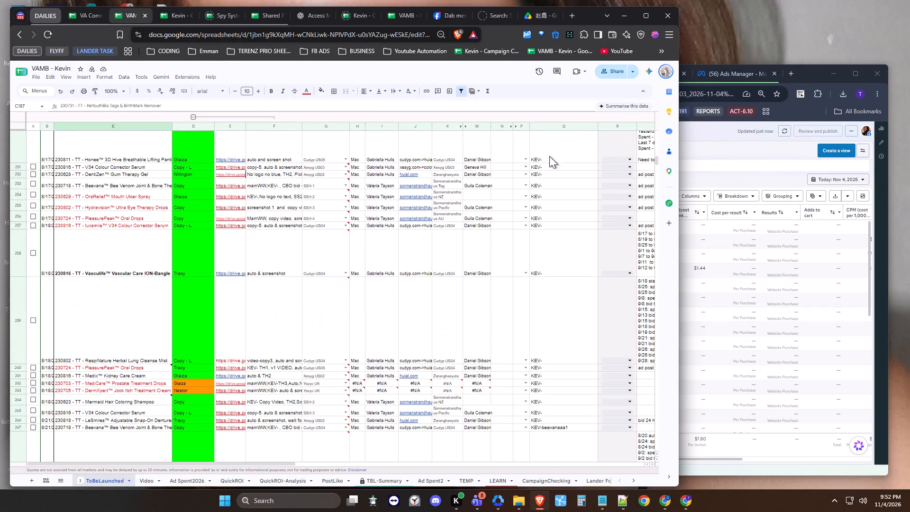
left_click_drag(658, 159, 645, 280)
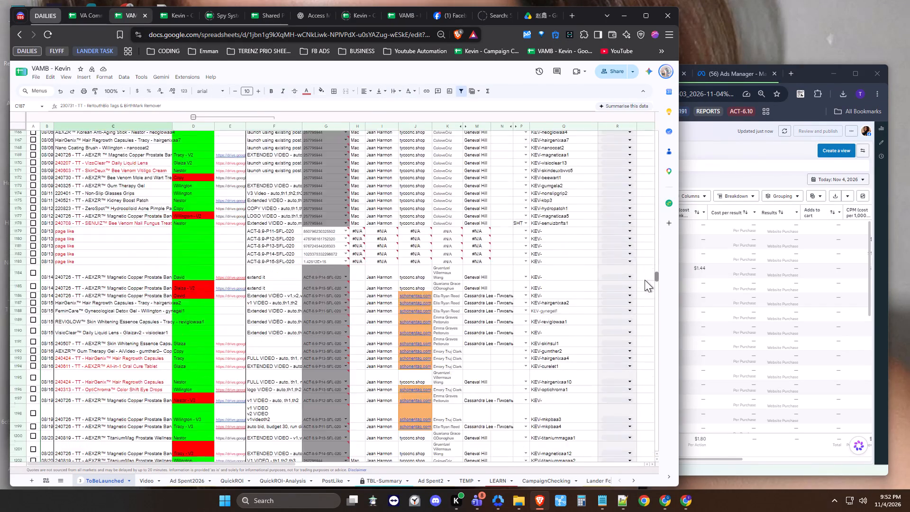
left_click_drag(645, 280, 637, 381)
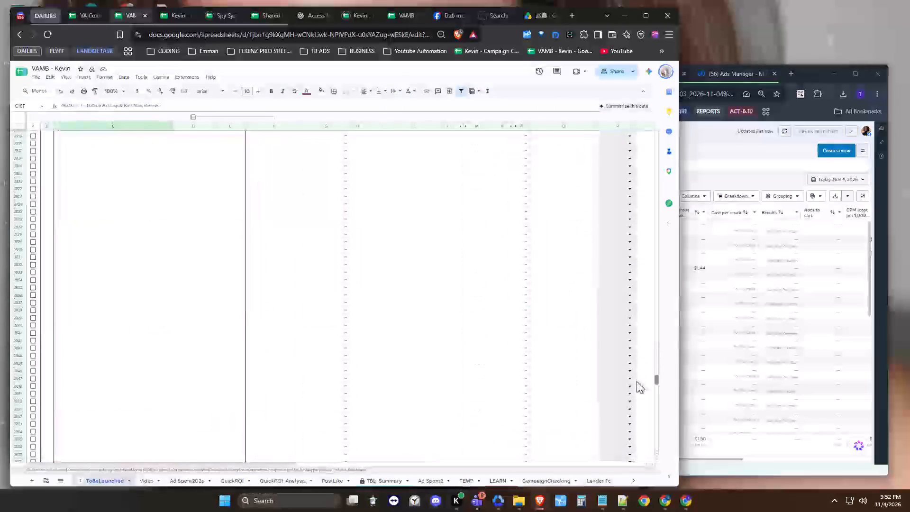
left_click_drag(637, 381, 636, 374)
scroll(291, 337, "down", 4)
scroll(218, 340, "down", 1)
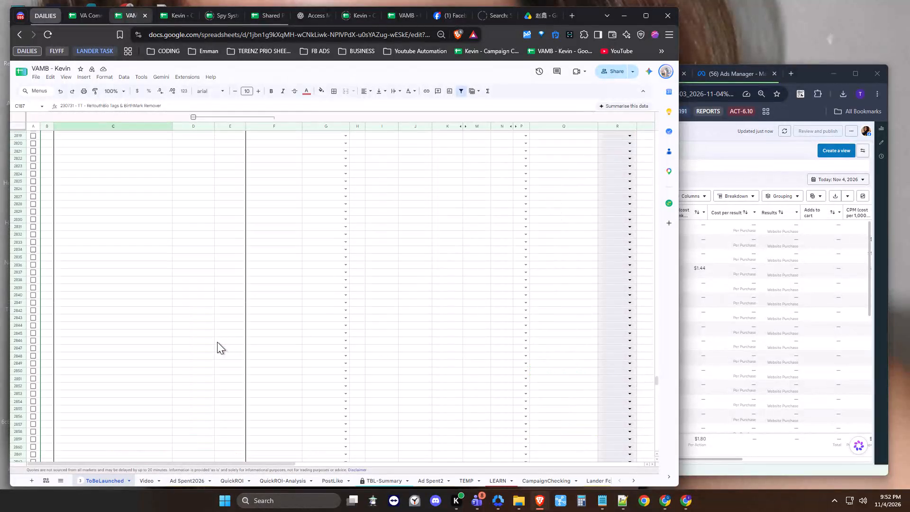
scroll(215, 342, "up", 3)
left_click_drag(81, 215, 146, 219)
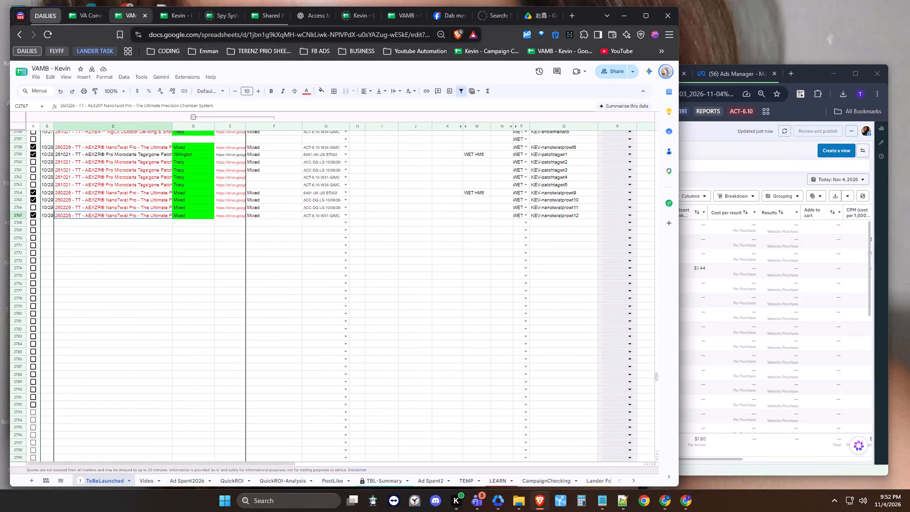
left_click_drag(146, 219, 268, 214)
key("ctrl+c")
left_click(108, 222)
key("ctrl+shift+v")
left_click(88, 230)
key("ctrl+shift+v")
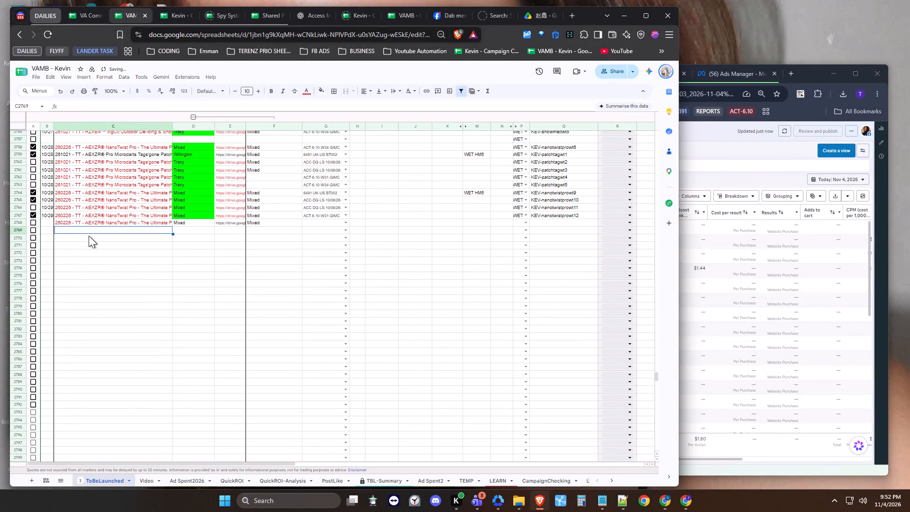
left_click(88, 240)
key("ctrl+shift+v")
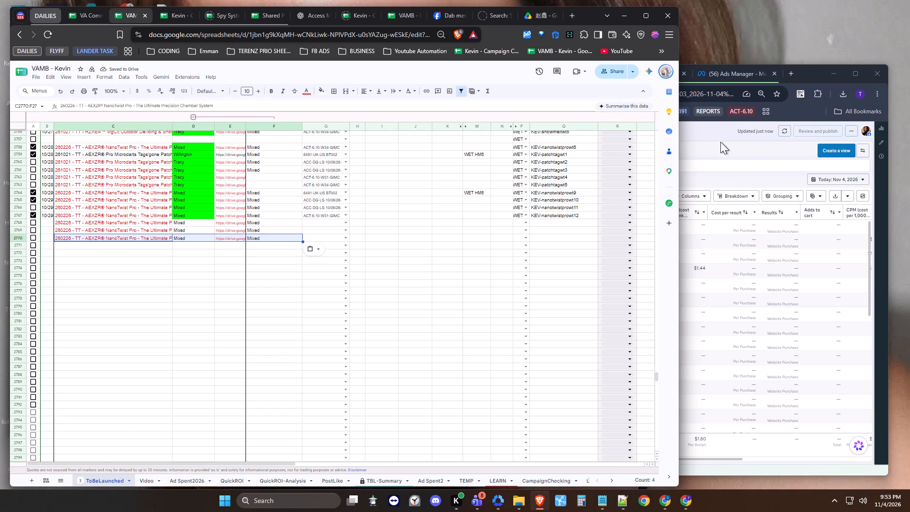
Copy the campaign code from the nanotwistprowt14 campaign name and enter KEV-nanotwistprowt14 in column Q of row 2768.
left_click(720, 142)
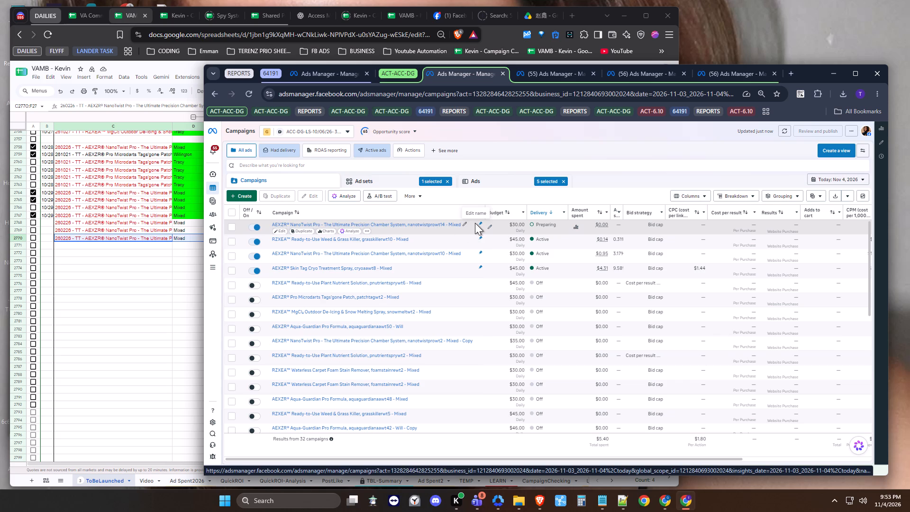
left_click(467, 223)
double_click(428, 238)
key("ctrl+c")
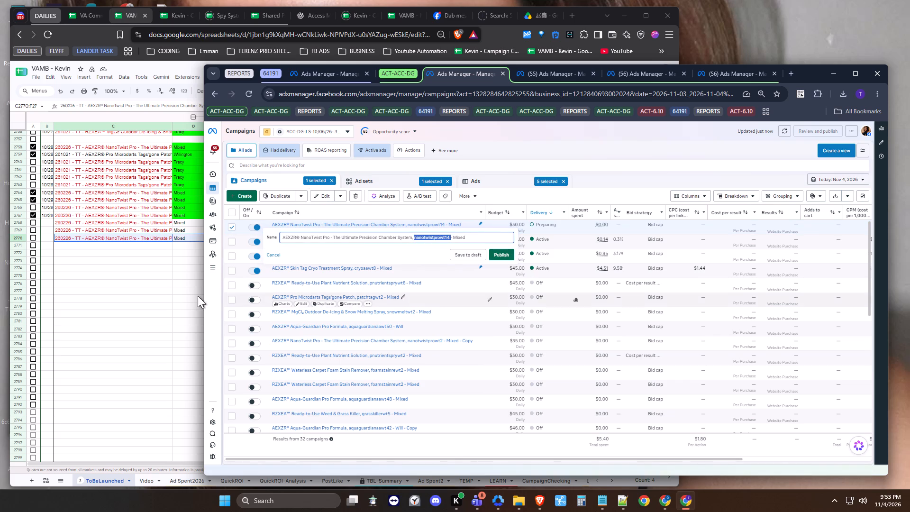
left_click(187, 295)
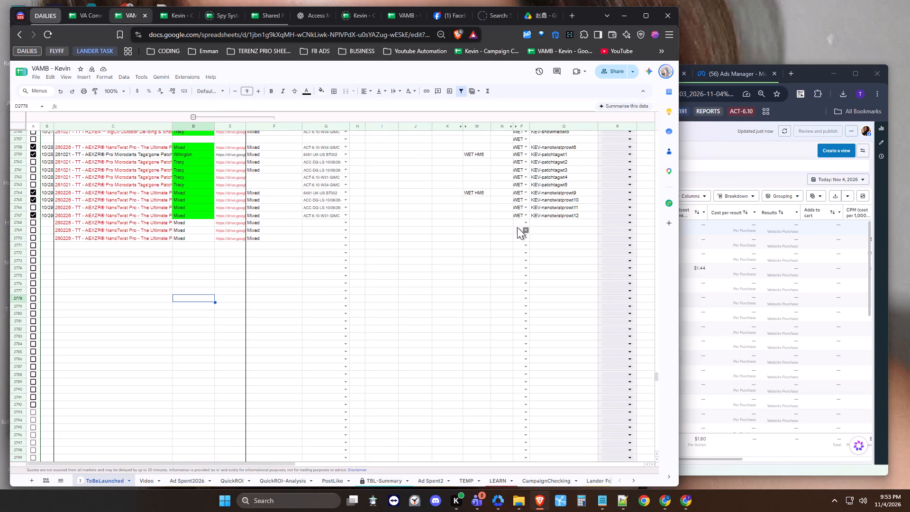
left_click(545, 221)
type("KEV-")
key("ctrl+v")
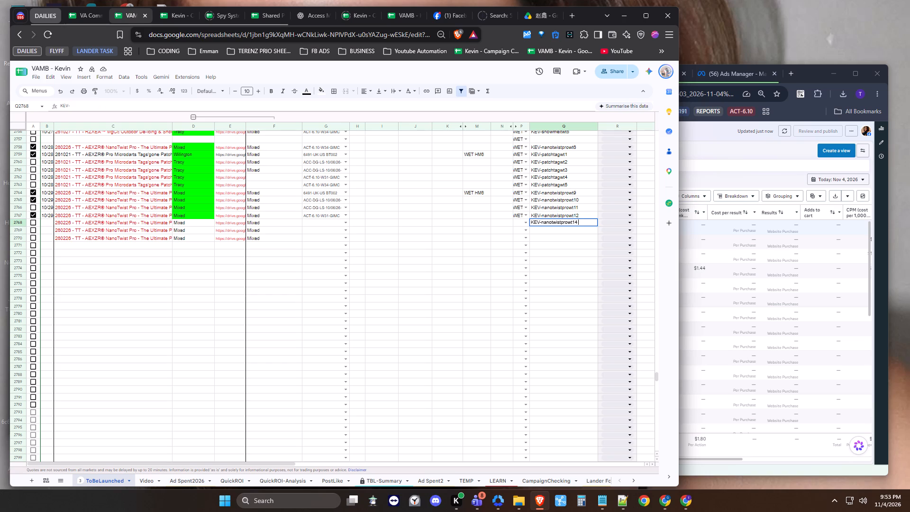
key("BackSpace")
left_click(491, 243)
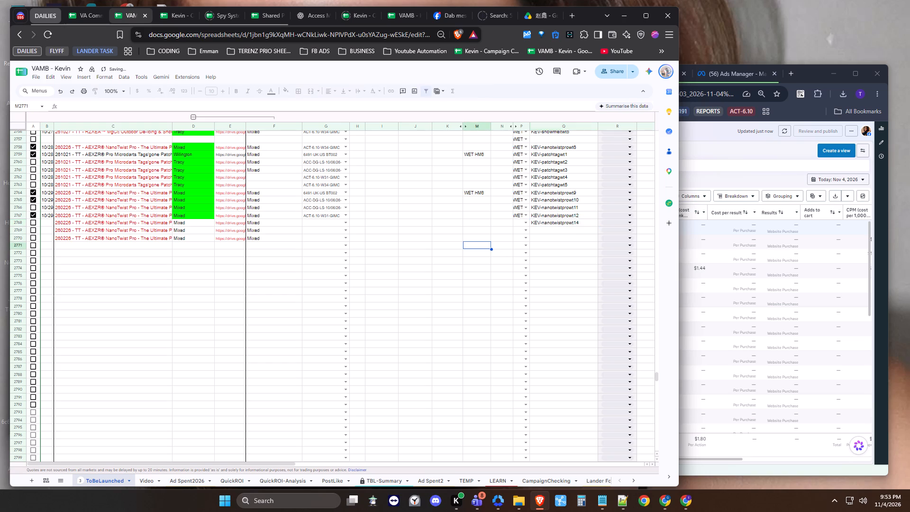
Copy the WET entries from rows 2764 to 2767 into column P of rows 2768 to 2771.
left_click_drag(518, 193, 519, 215)
key("ctrl+c")
left_click(519, 226)
key("ctrl+shift+v")
Fill the campaign code series down from row 2768 to row 2771, ending at KEV-nanotwistprowt17.
left_click(561, 221)
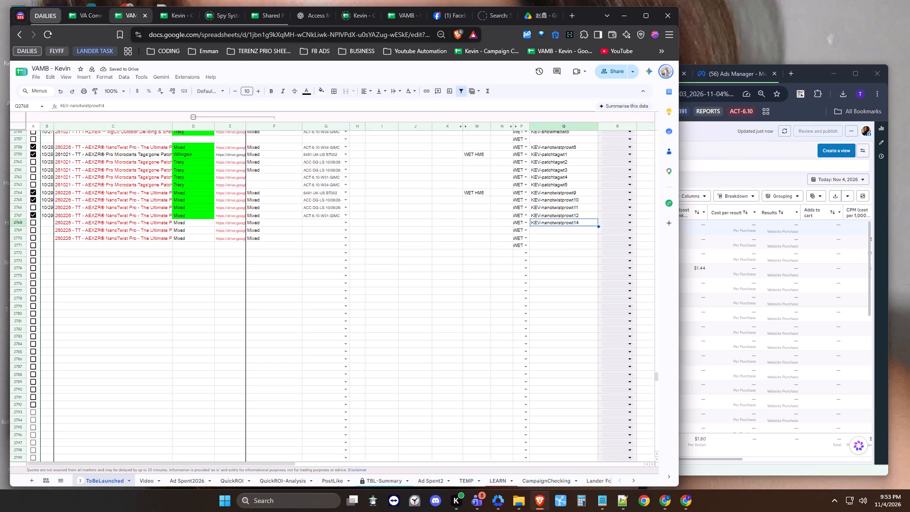
left_click_drag(599, 226, 591, 246)
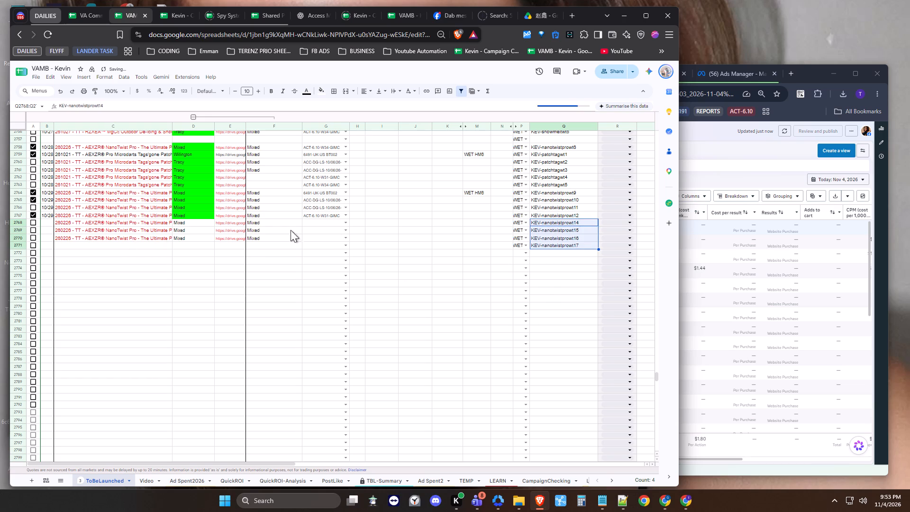
left_click(19, 240)
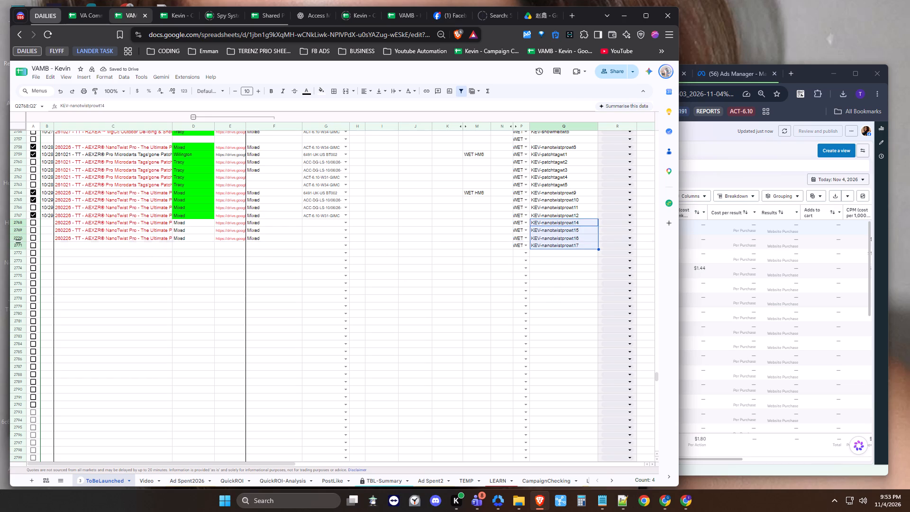
left_click(20, 238)
Copy the date cell from row 2767, set it to 11/4/2026 in row 2768, and fill it down to row 2771.
left_click(50, 214)
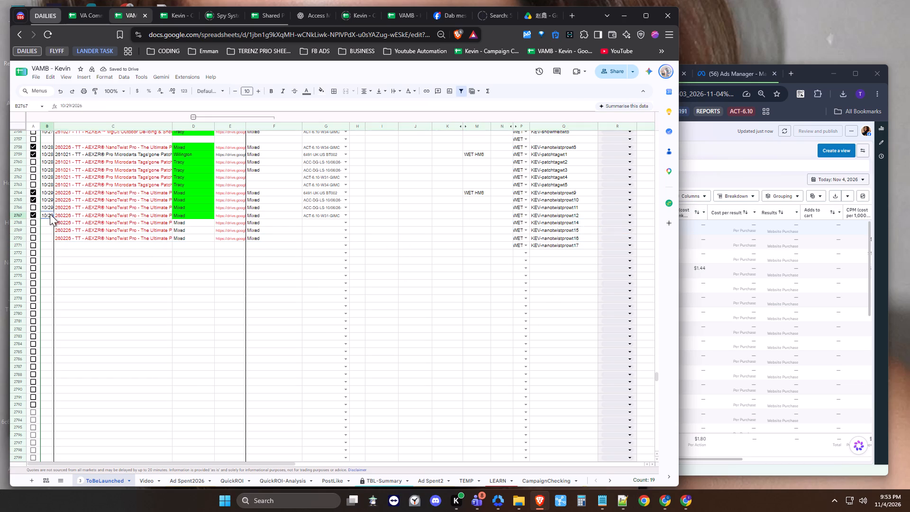
key("ctrl+c")
left_click(46, 223)
key("ctrl+v")
double_click(46, 223)
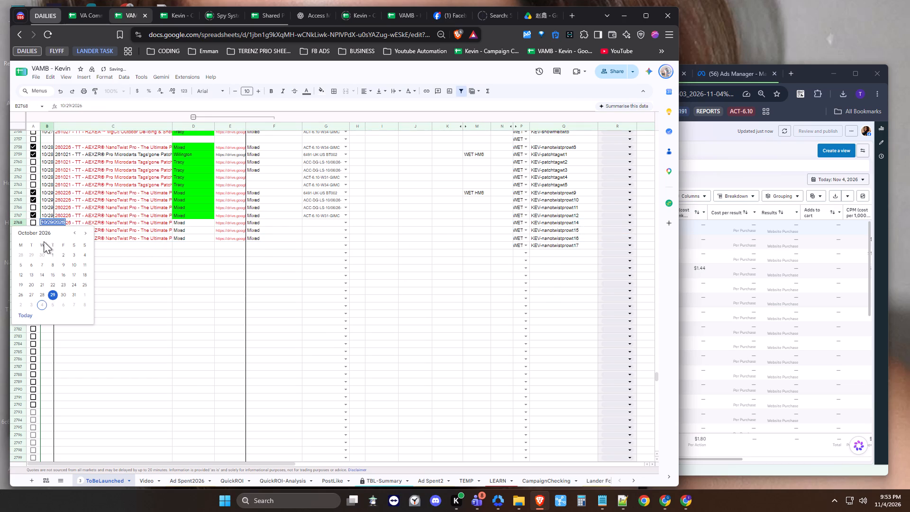
left_click(37, 302)
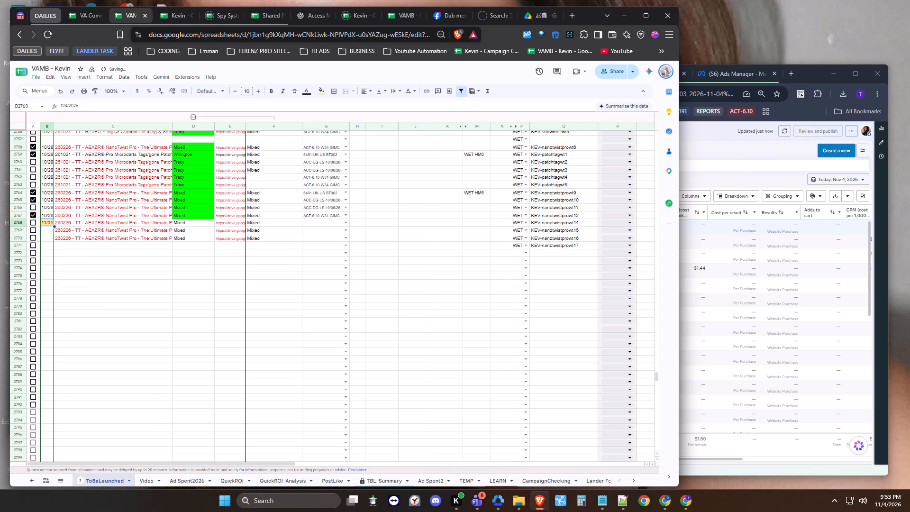
left_click_drag(53, 226, 51, 242, "ctrl")
left_click(100, 278)
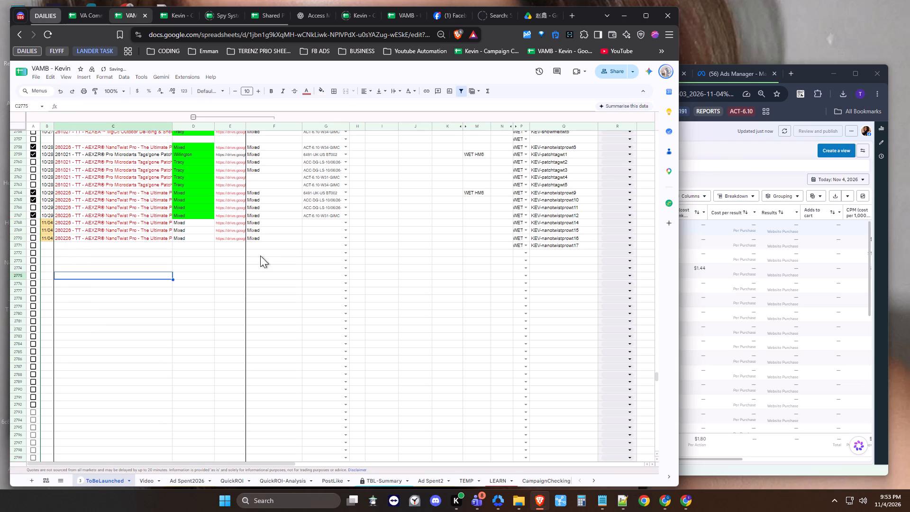
left_click(45, 238)
left_click_drag(54, 240, 52, 246, "ctrl")
left_click(96, 254)
Copy the NanoTwist Pro product, Mixed and link cells from row 2770 into row 2771.
left_click_drag(124, 238, 246, 240)
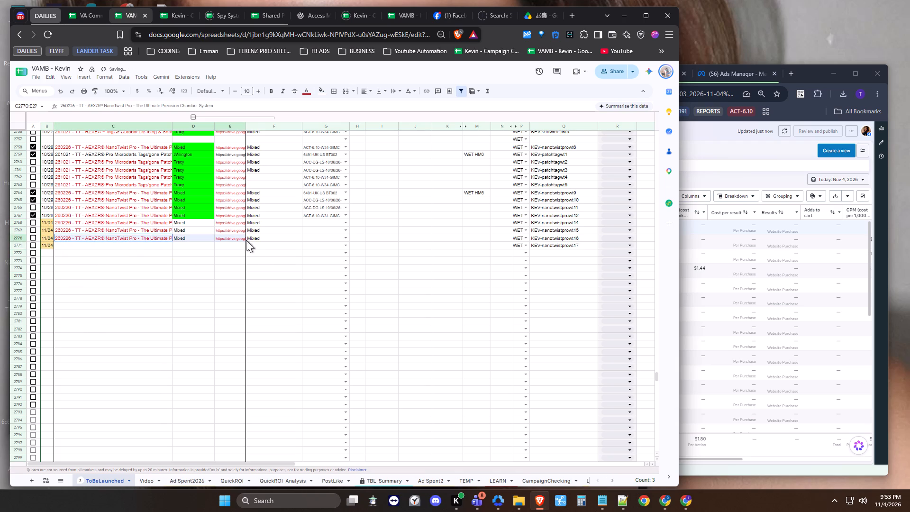
left_click_drag(246, 240, 252, 240)
key("ctrl+c")
left_click(151, 247)
key("ctrl+shift+v")
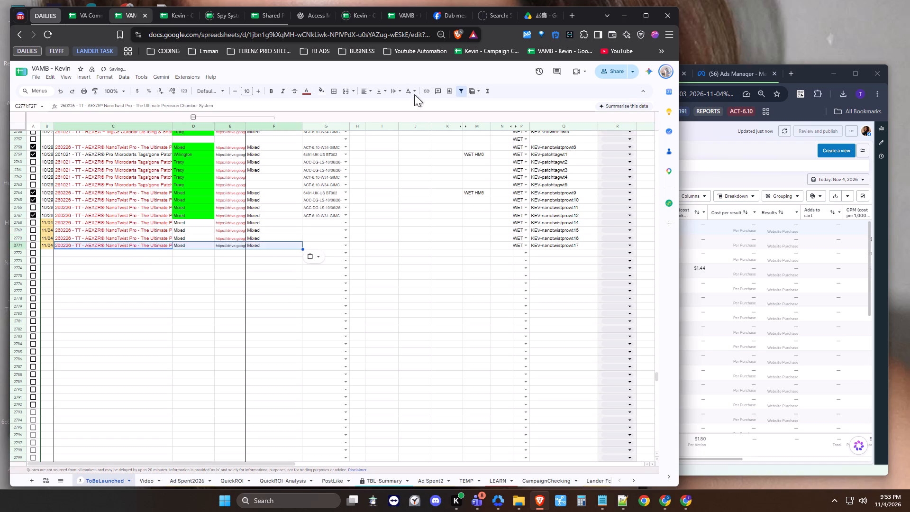
Replace the Drive links in rows 2768 to 2771 with the address of the open NanoTwist Pro creatives folder.
left_click(536, 15)
left_click(354, 34)
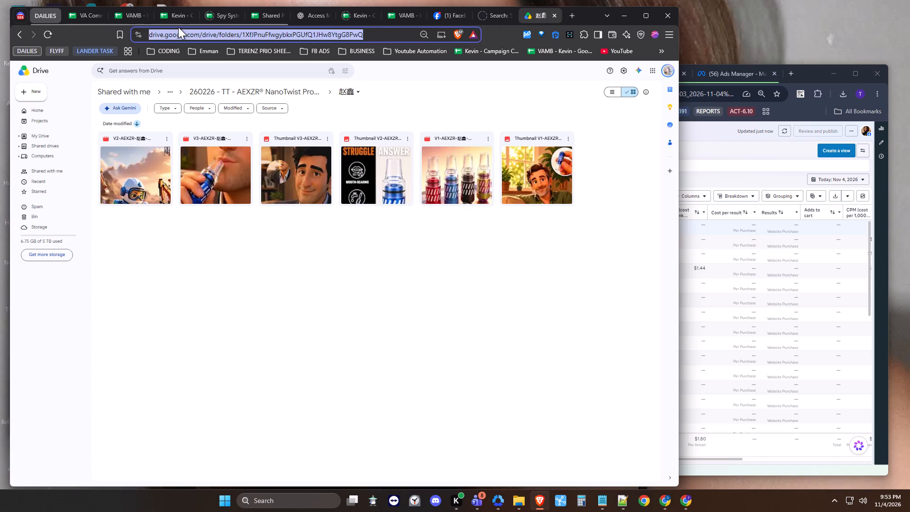
key("ctrl+c")
left_click(124, 12)
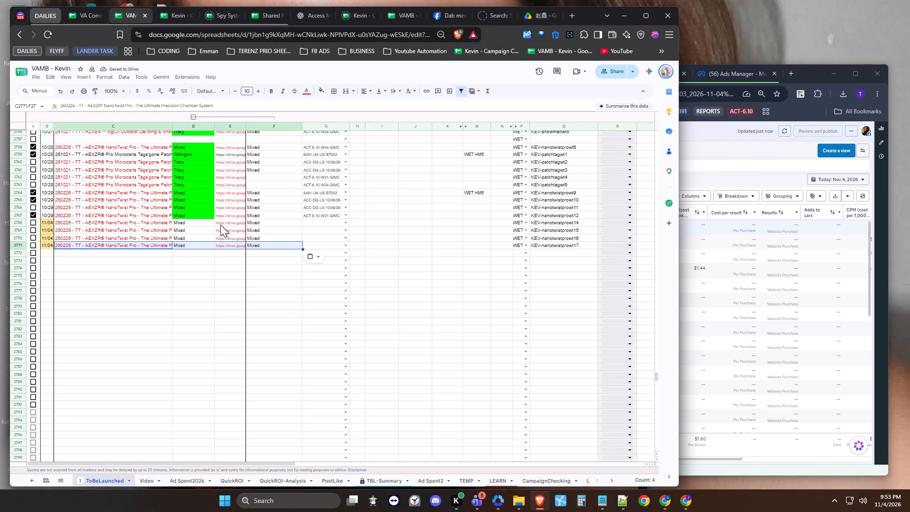
left_click(222, 224)
key("ctrl+shift+v")
left_click(225, 230)
key("ctrl+shift+v")
left_click(222, 239)
key("ctrl+shift+v")
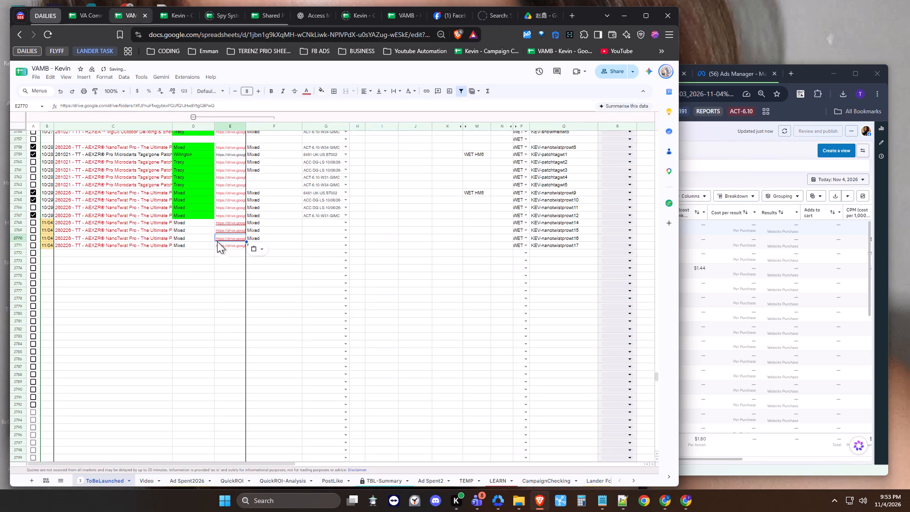
left_click(222, 247)
key("ctrl+shift+v")
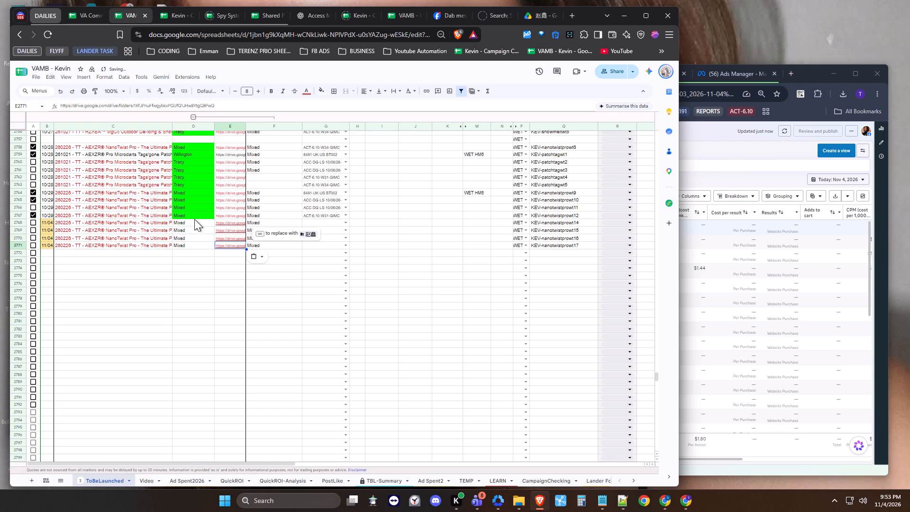
left_click(416, 220)
Copy the two ACC-DG-LS-10/06/26 account entries from rows 2765 and 2766 into column G of rows 2768 and 2769.
left_click(703, 141)
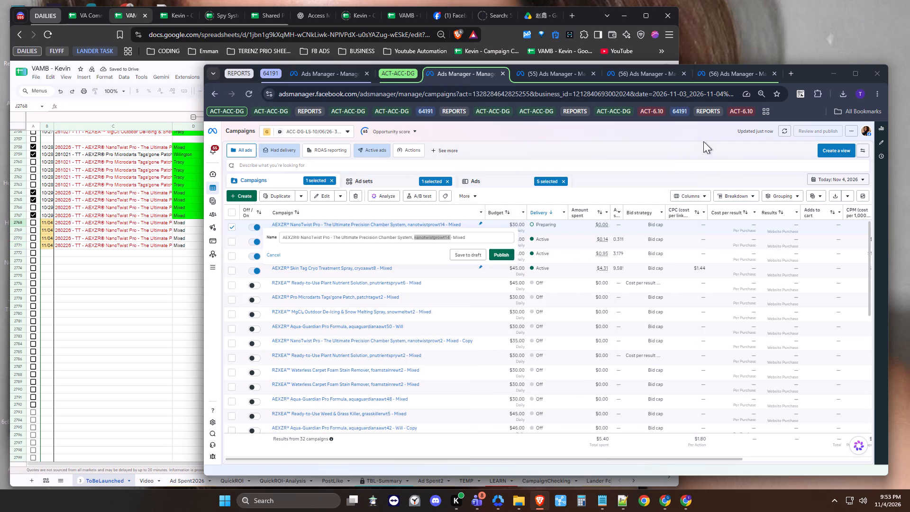
left_click(134, 327)
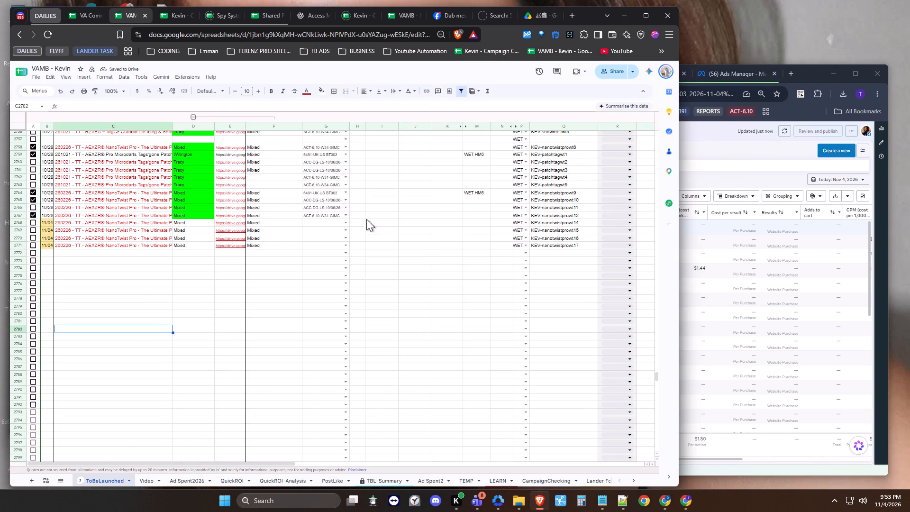
left_click(329, 203)
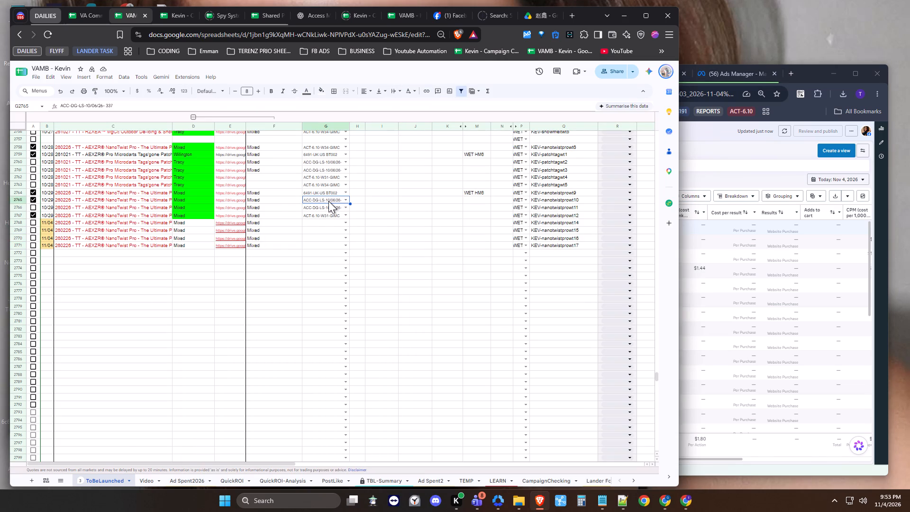
left_click_drag(329, 201, 331, 212)
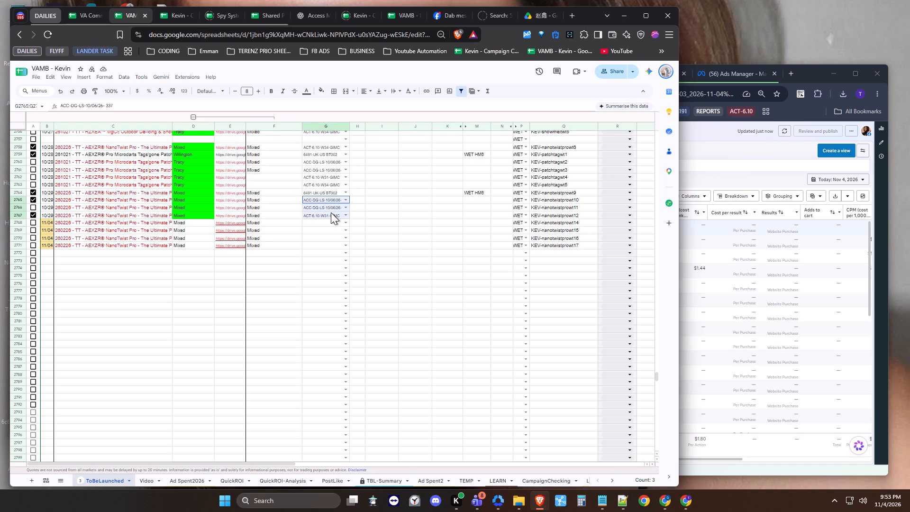
left_click_drag(331, 212, 332, 210)
key("ctrl+c")
left_click(320, 221)
key("ctrl+shift+v")
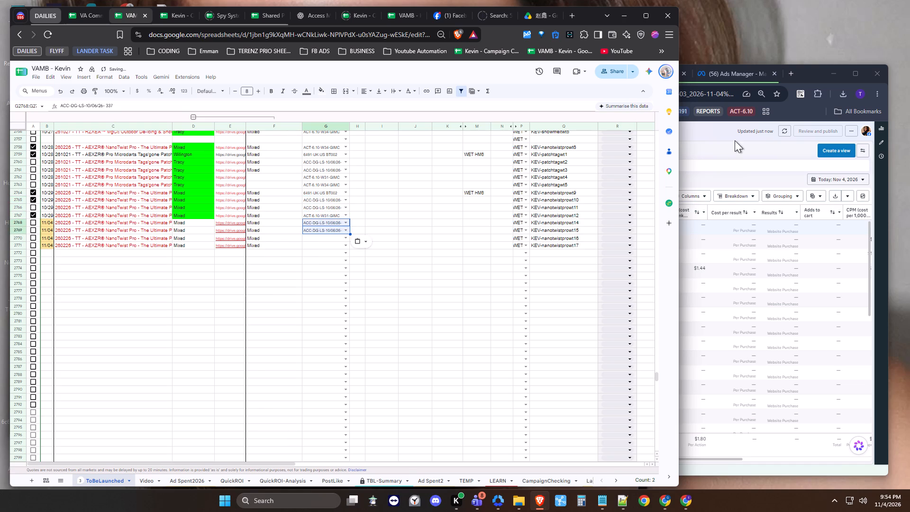
Discard the open nanotwistprowt14 name edit in Ads Manager and switch to the next ad account's campaign list.
left_click(738, 137)
left_click(270, 255)
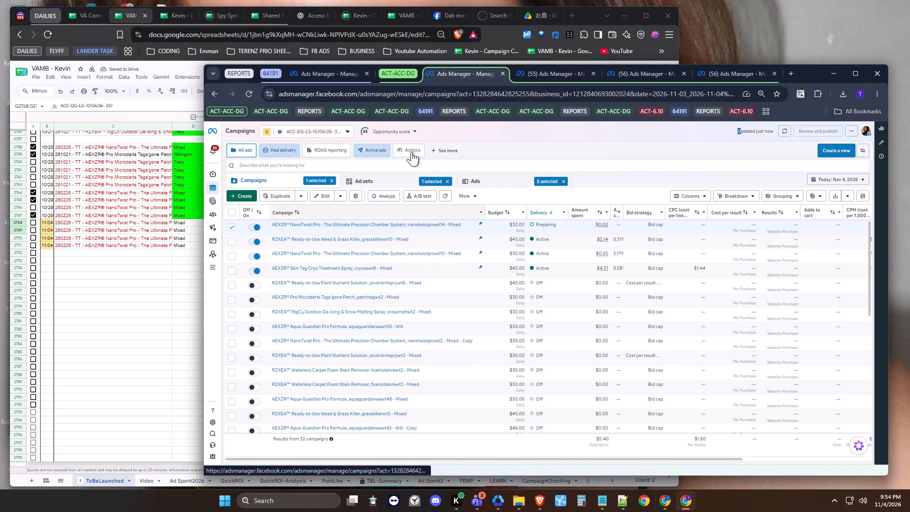
left_click(547, 80)
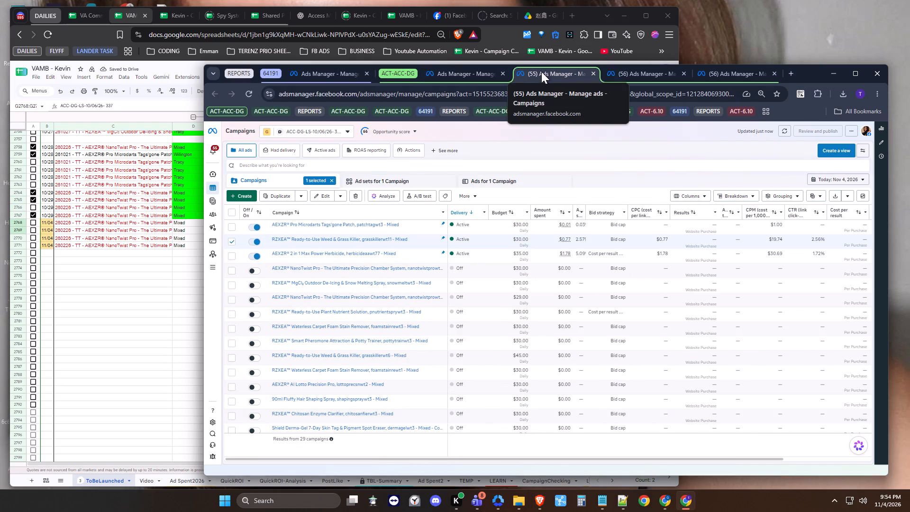
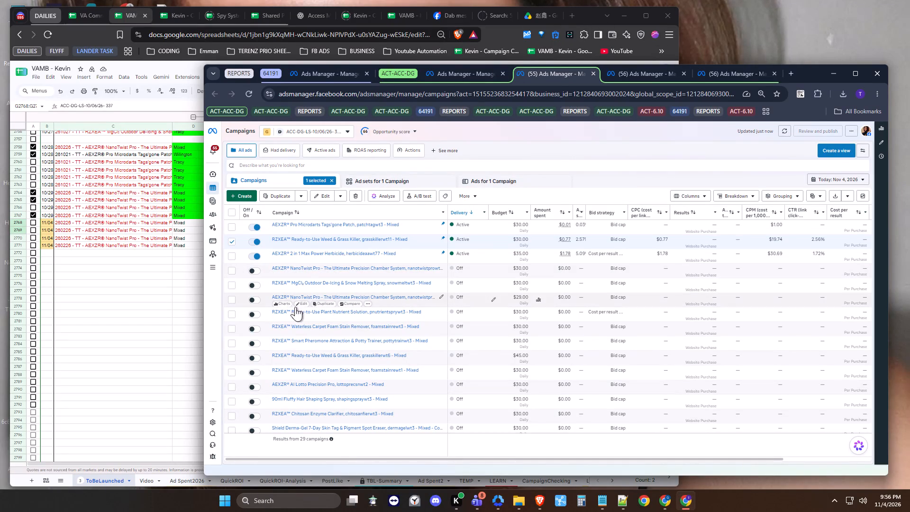
Bulk-import the ads file export_20261104_2147.csv into the open ACC-DG-LS-10/06/26 ad account.
left_click(472, 199)
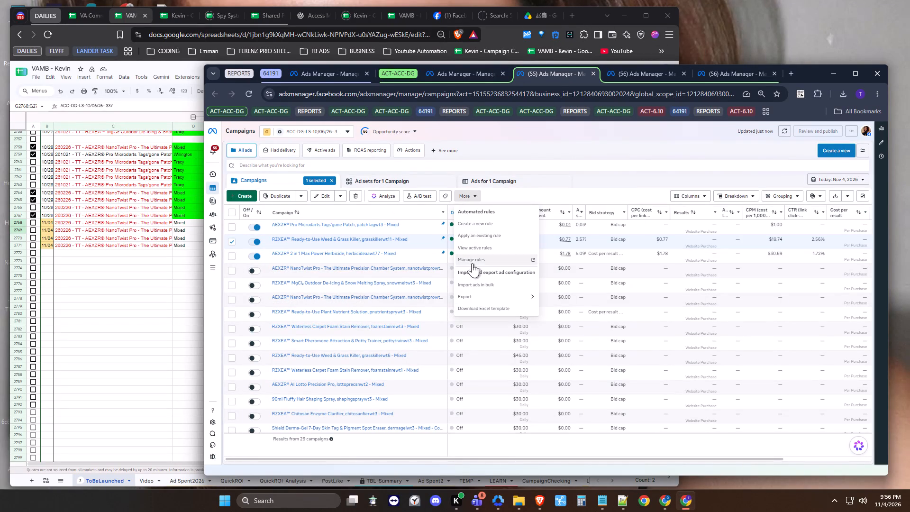
left_click(472, 282)
left_click(462, 184)
left_click(461, 190)
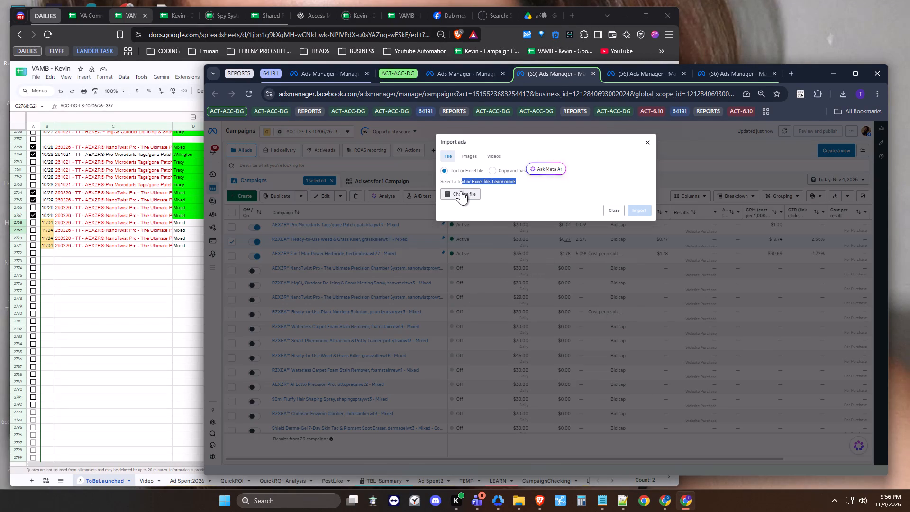
left_click(324, 148)
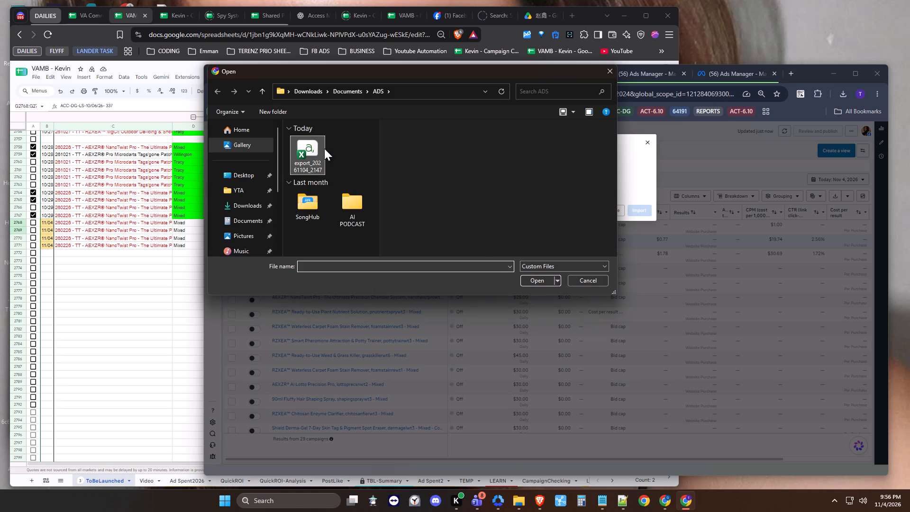
left_click(536, 282)
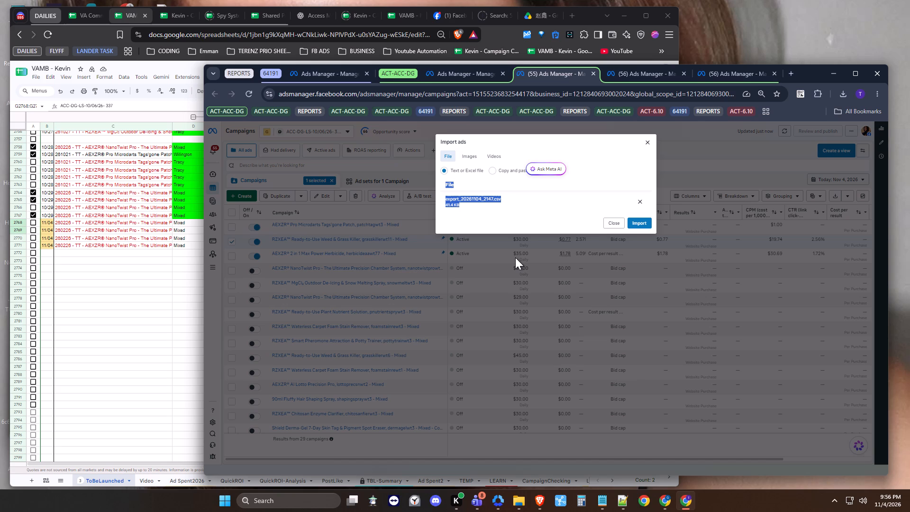
left_click(510, 213)
left_click(643, 221)
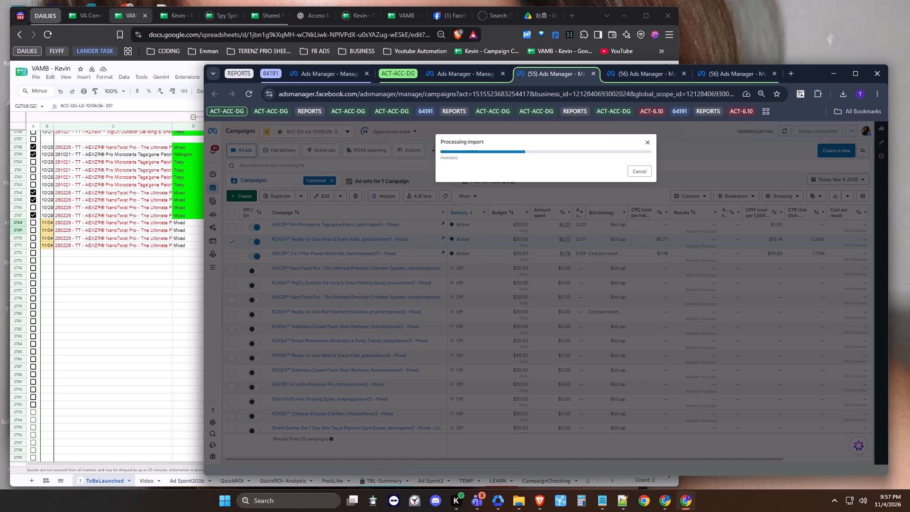
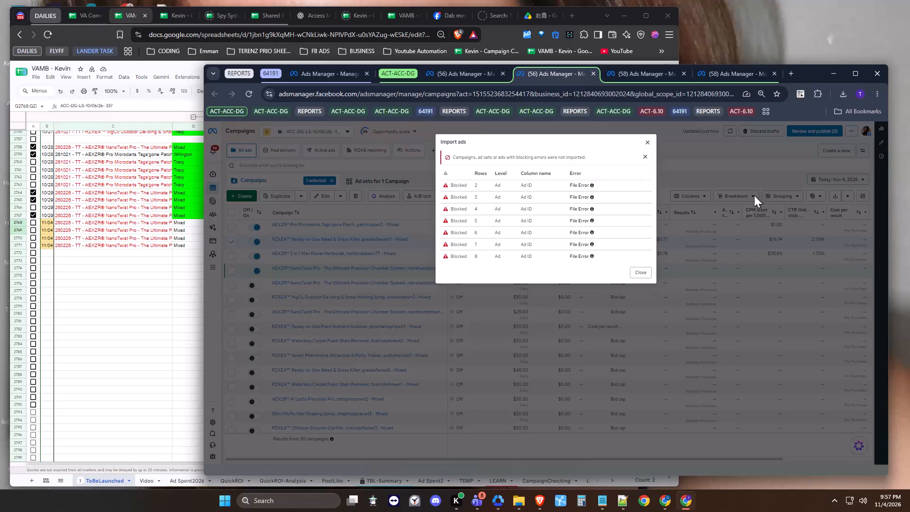
Open export_20261104_2147 from the ADS folder in Excel and examine its campaign, ad set and ad columns.
left_click(653, 142)
left_click(512, 501)
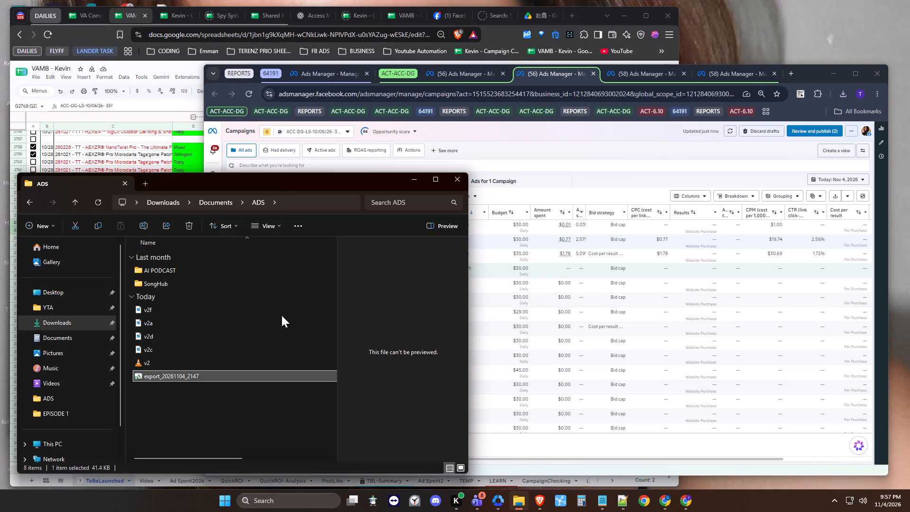
double_click(193, 377)
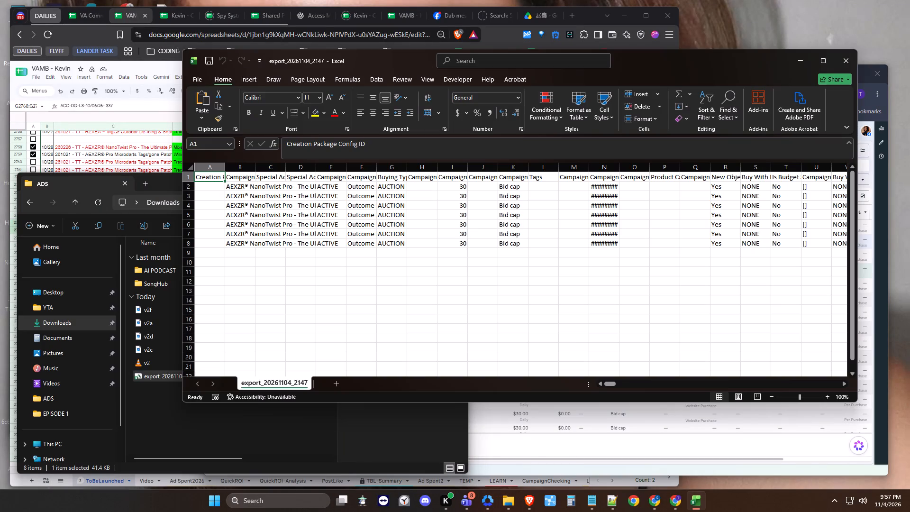
left_click_drag(610, 385, 617, 384)
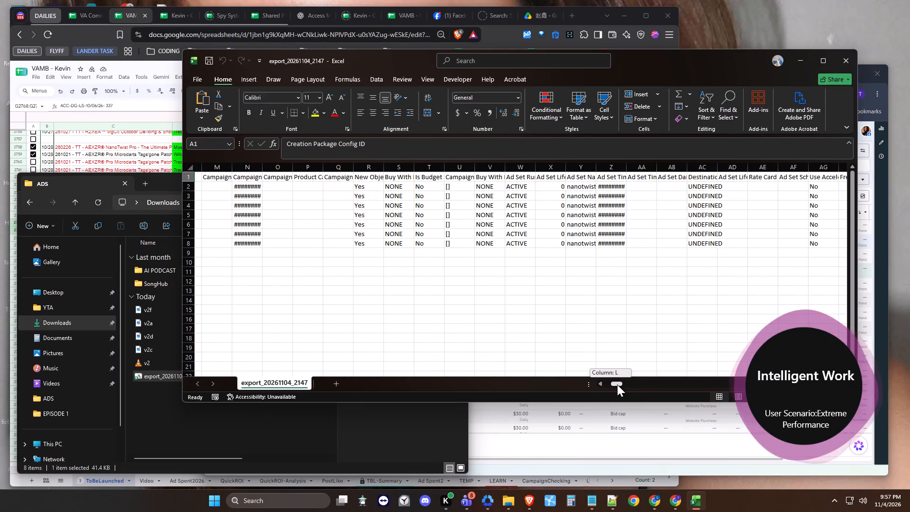
left_click_drag(617, 384, 624, 384)
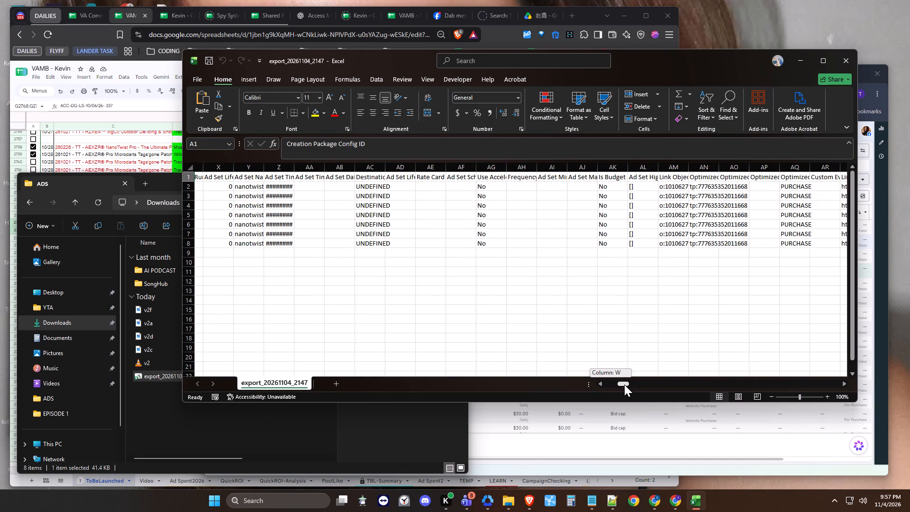
left_click_drag(624, 384, 643, 386)
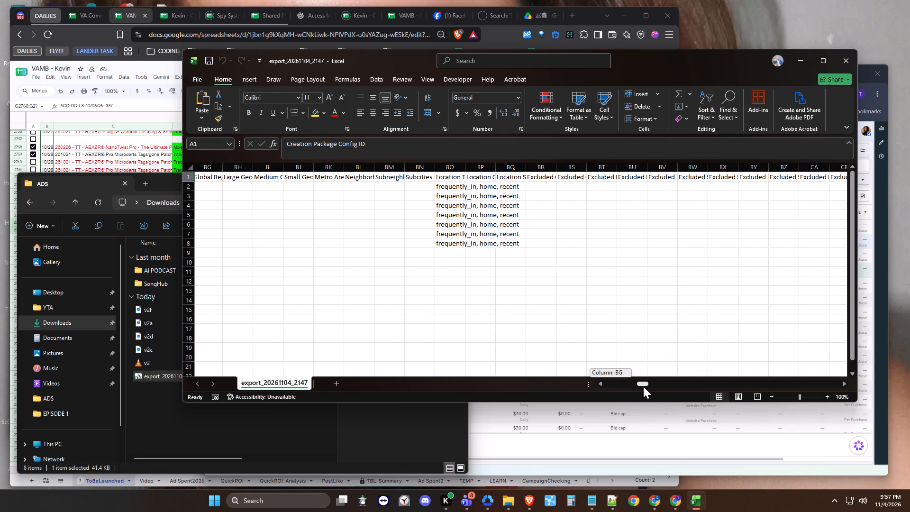
left_click_drag(643, 386, 657, 386)
left_click(846, 62)
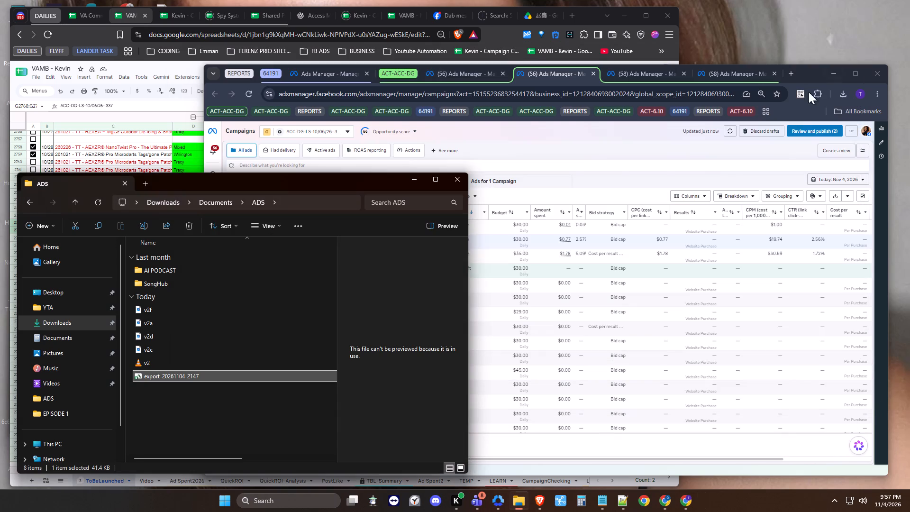
Delete the export_20261104_2147 file from the ADS folder.
left_click(207, 370)
key("ctrl+d")
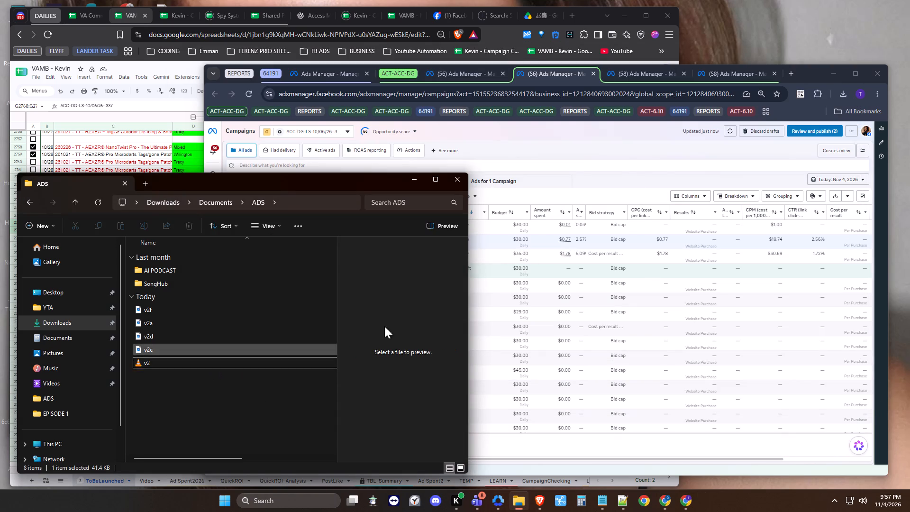
Delete the in-draft NanoTwist Pro campaign from the ad account where the import was attempted.
left_click(641, 136)
left_click(230, 273)
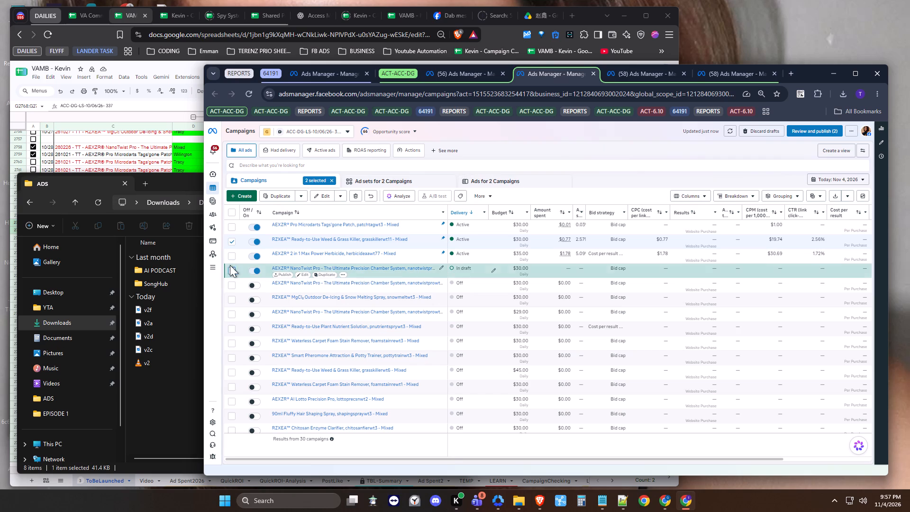
left_click(234, 241)
left_click(395, 194)
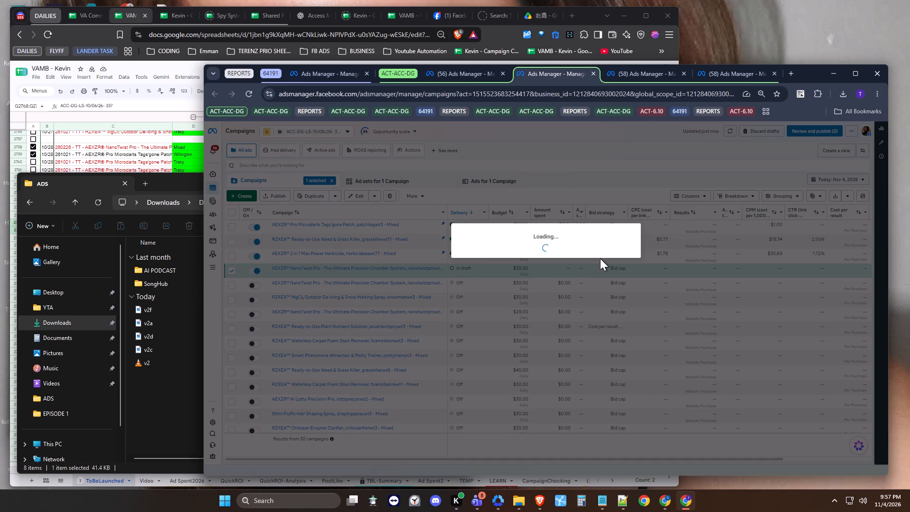
left_click(607, 249)
In the ad account holding the nanotwistprowt14 campaign, view that campaign's ads and refresh their delivery data.
left_click(464, 71)
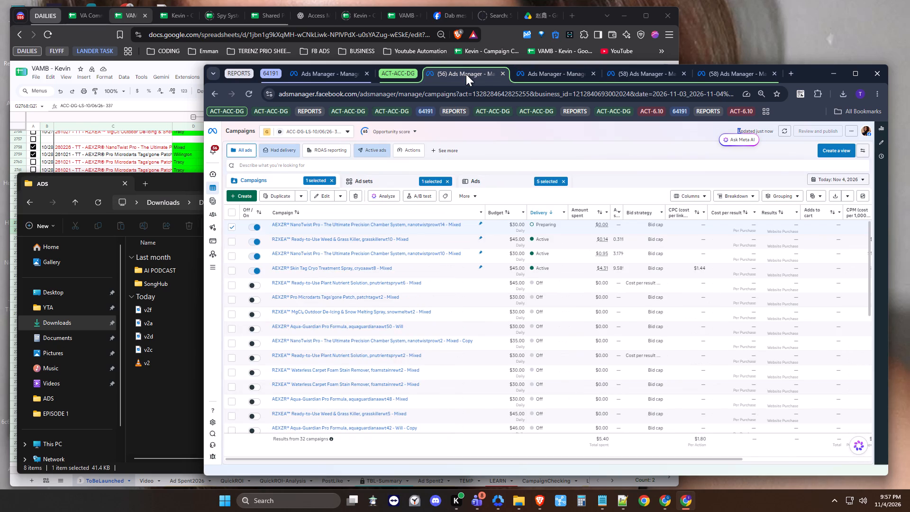
left_click(477, 201)
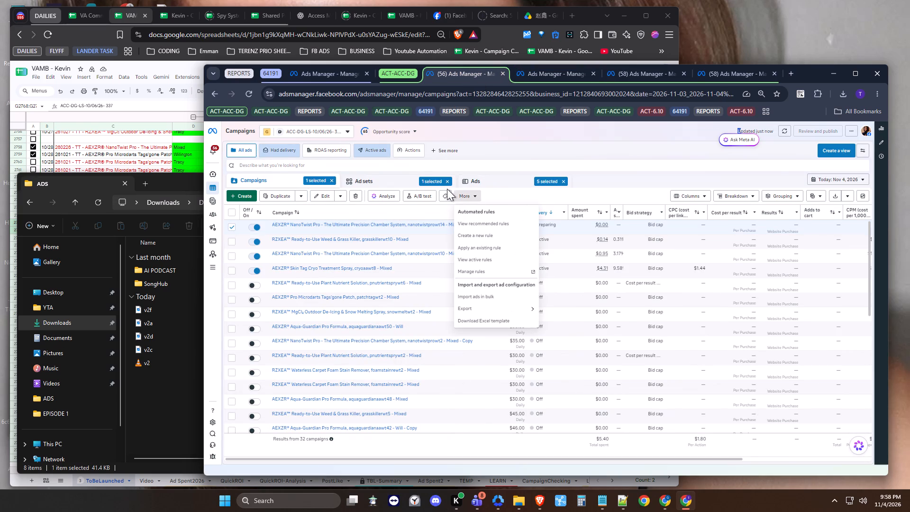
left_click(410, 179)
left_click(498, 180)
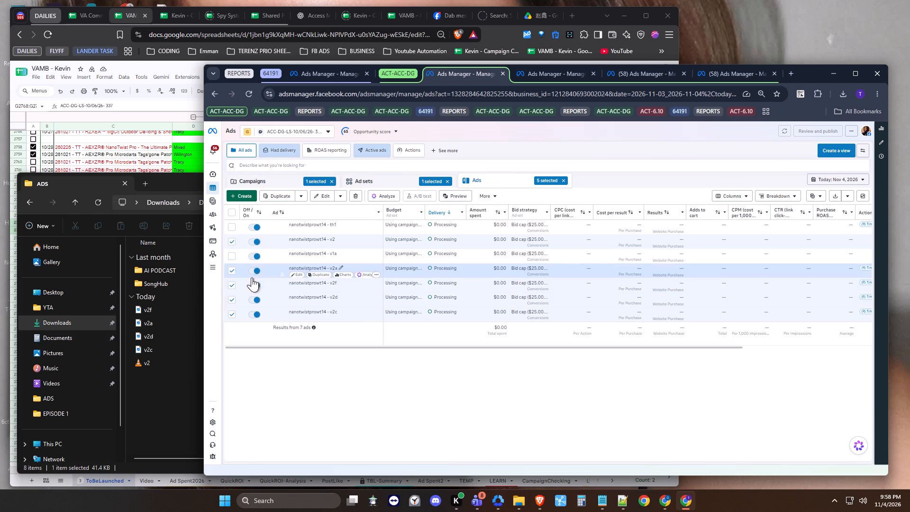
left_click(788, 131)
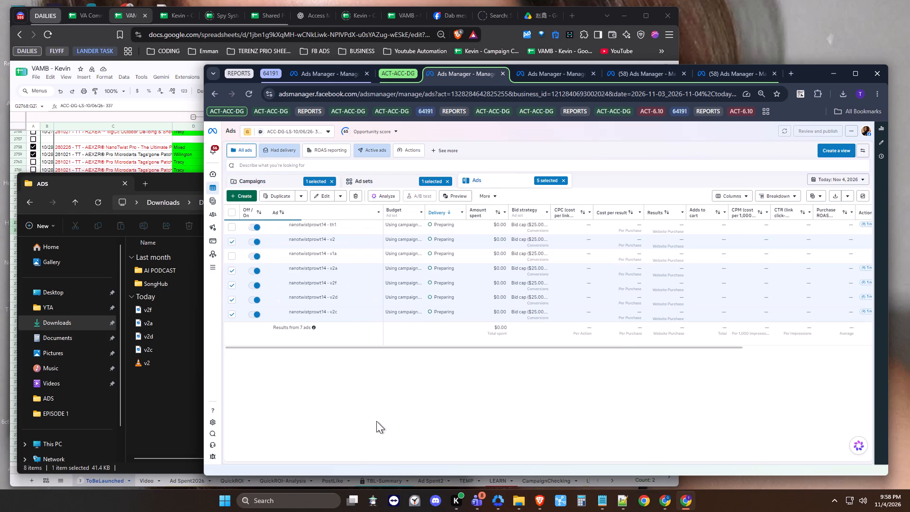
Export the selected nanotwistprowt14 campaign from the campaigns list to a spreadsheet.
left_click(361, 178)
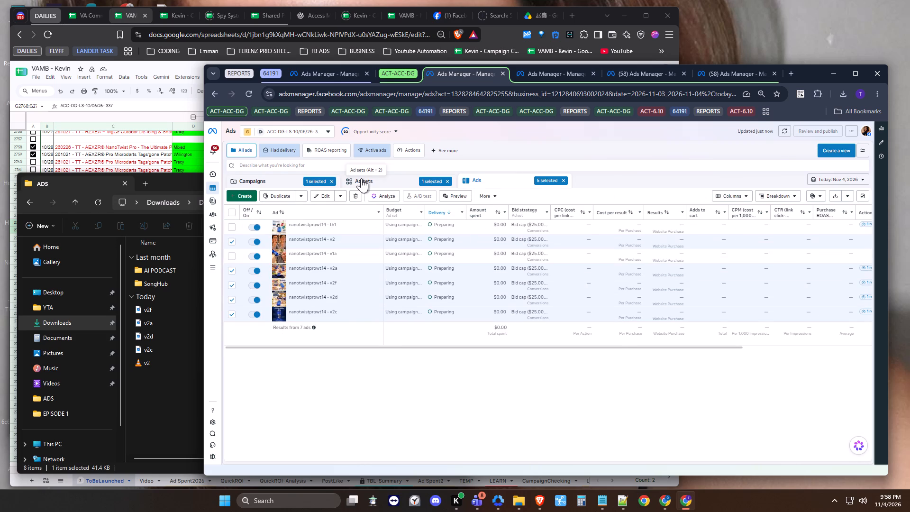
left_click(277, 179)
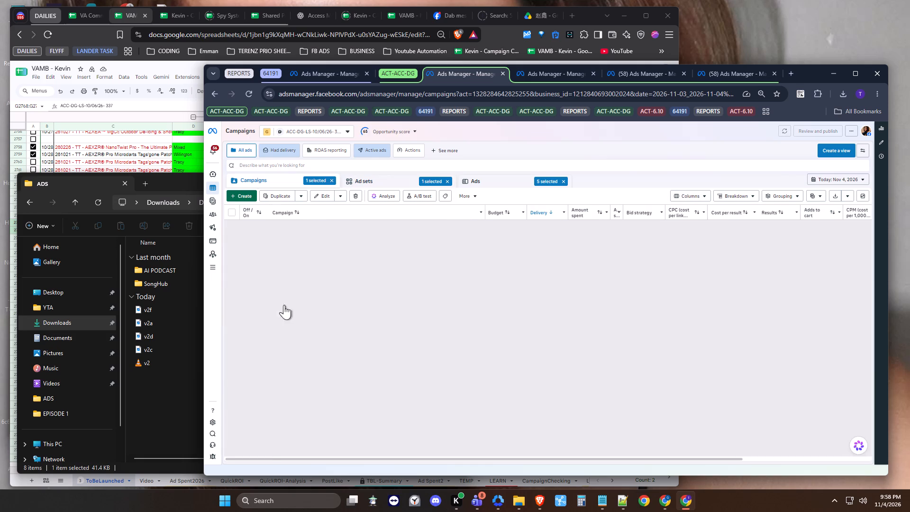
left_click(462, 200)
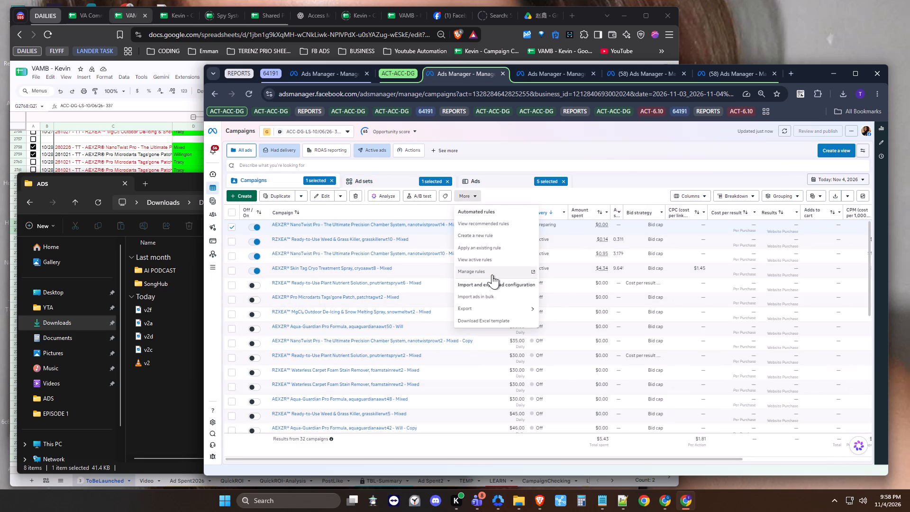
left_click(575, 321)
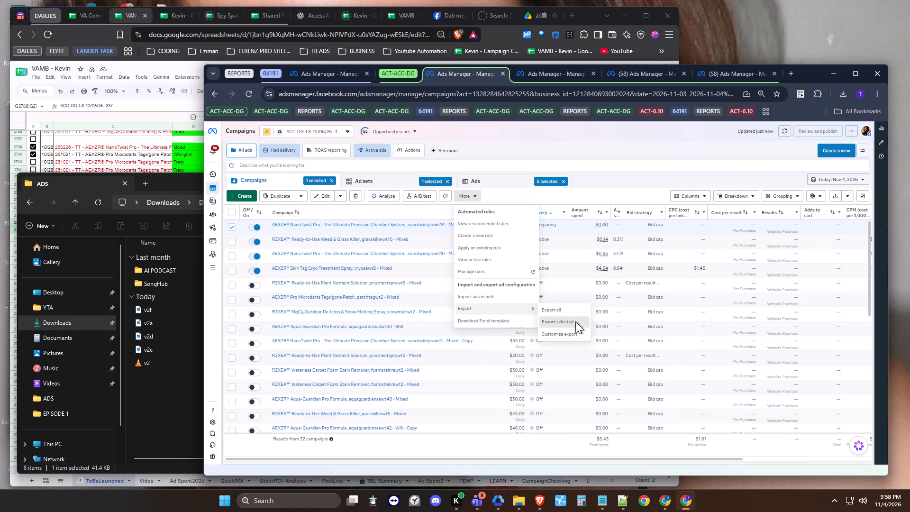
left_click(484, 279)
left_click(617, 295)
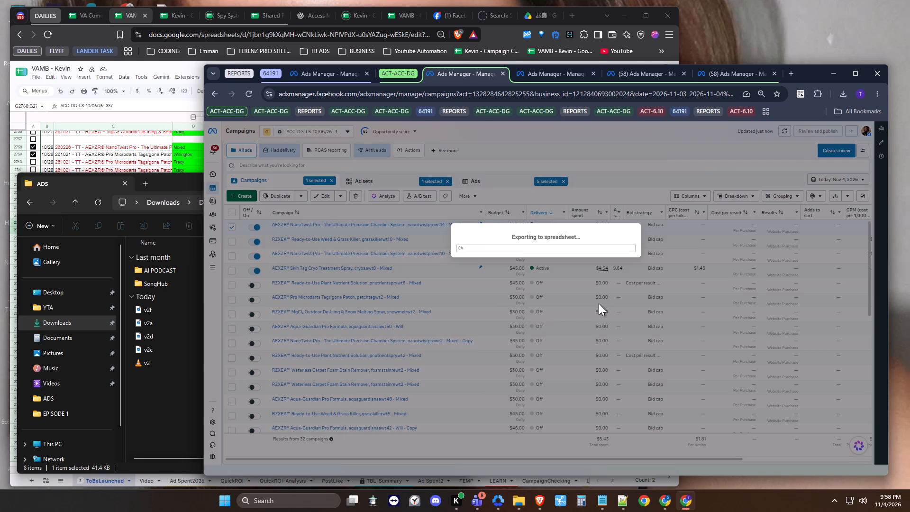
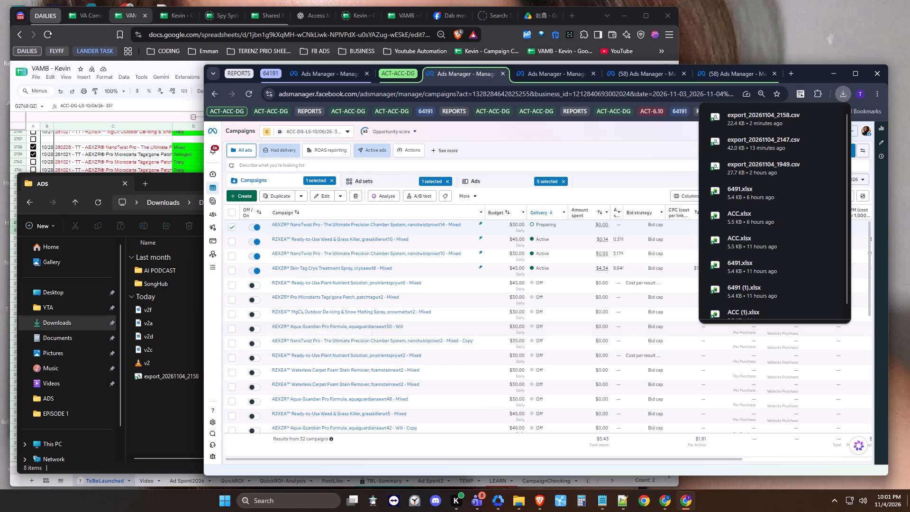
Bulk-import the export_20261104_2158.csv file from the ADS folder into the ad account whose active campaigns include patchtagwt3 and grasskillerwt11.
left_click(581, 129)
left_click(533, 74)
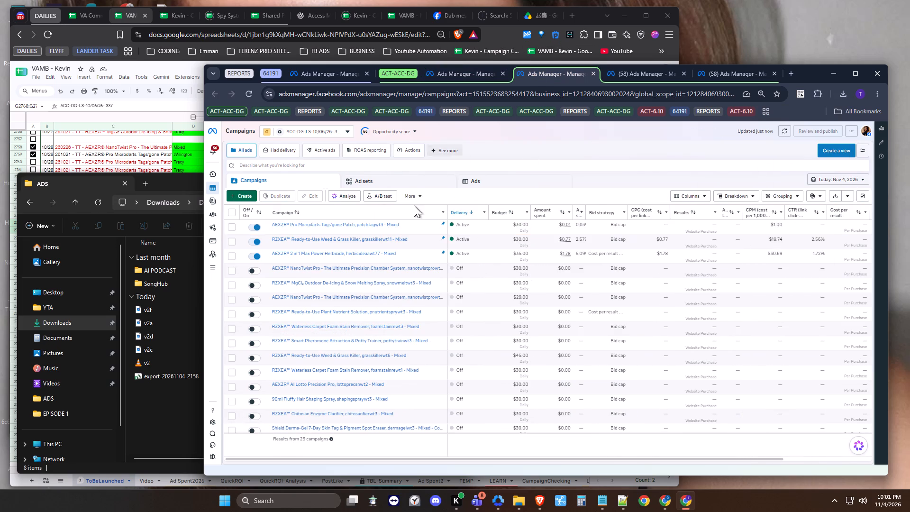
left_click(421, 199)
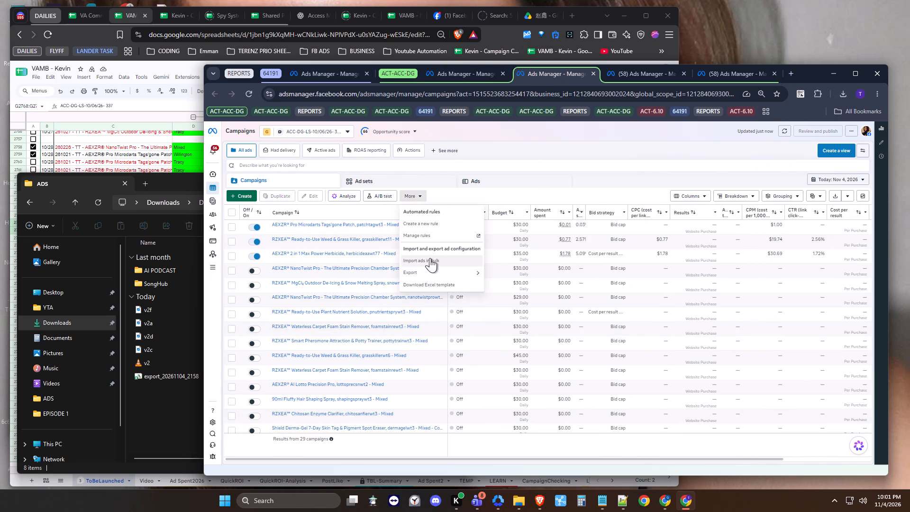
left_click(430, 258)
left_click(465, 191)
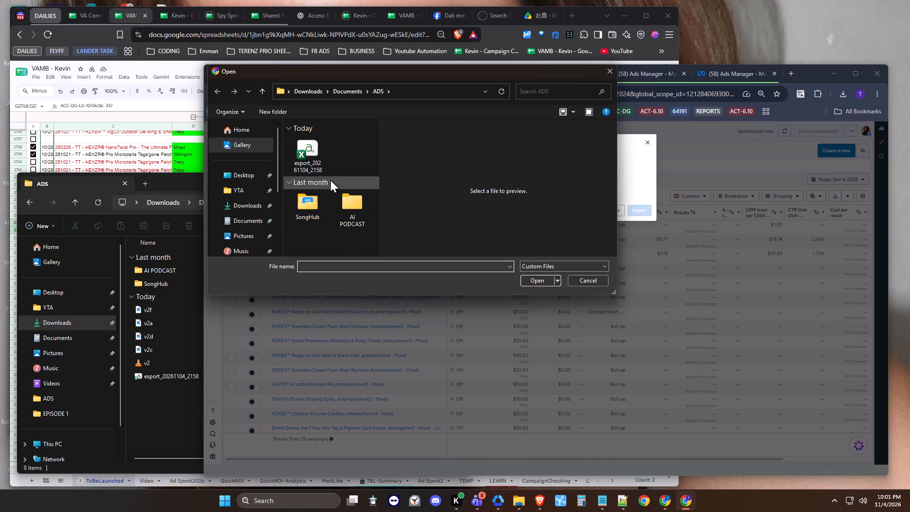
left_click(317, 155)
left_click(532, 280)
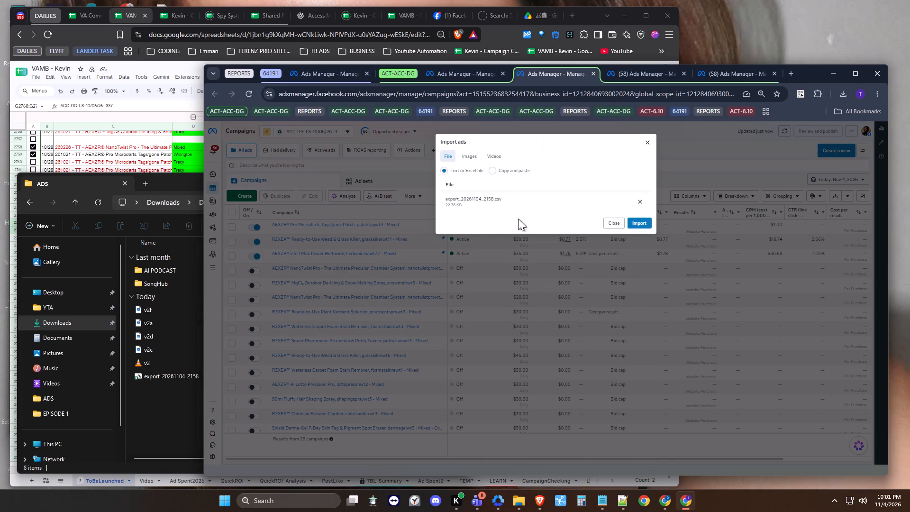
left_click(631, 222)
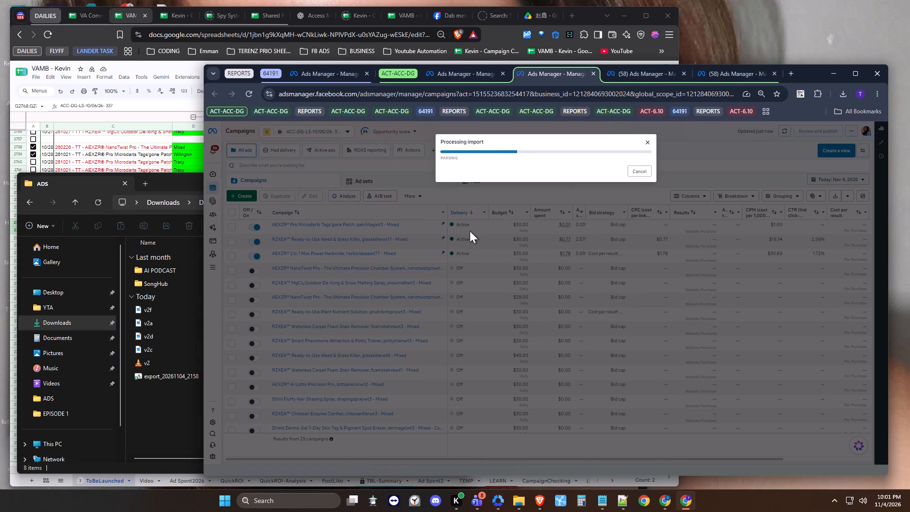
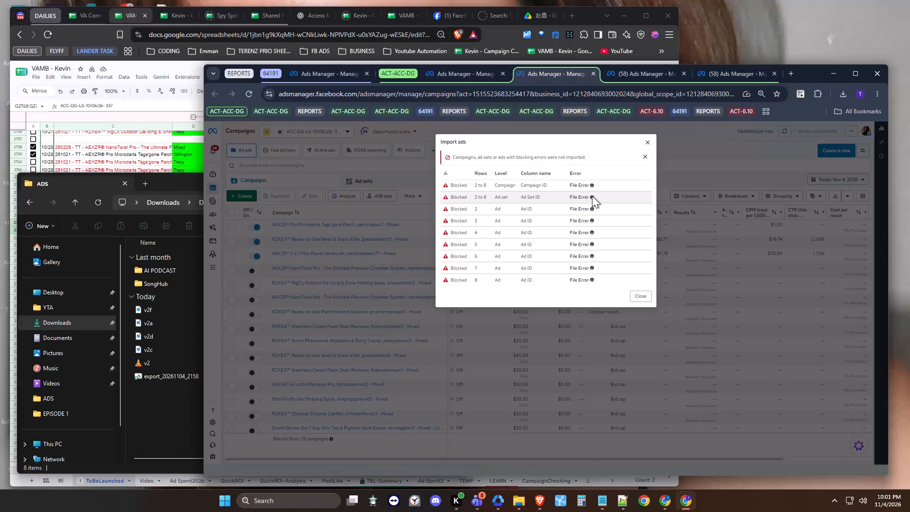
Open the export_20261104_2158 CSV from the ADS folder in Excel.
left_click(592, 196)
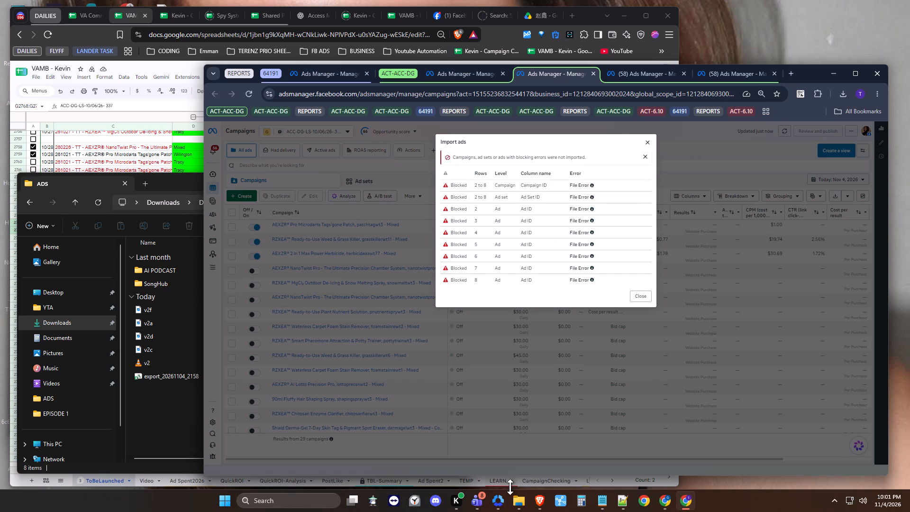
left_click(520, 502)
double_click(158, 373)
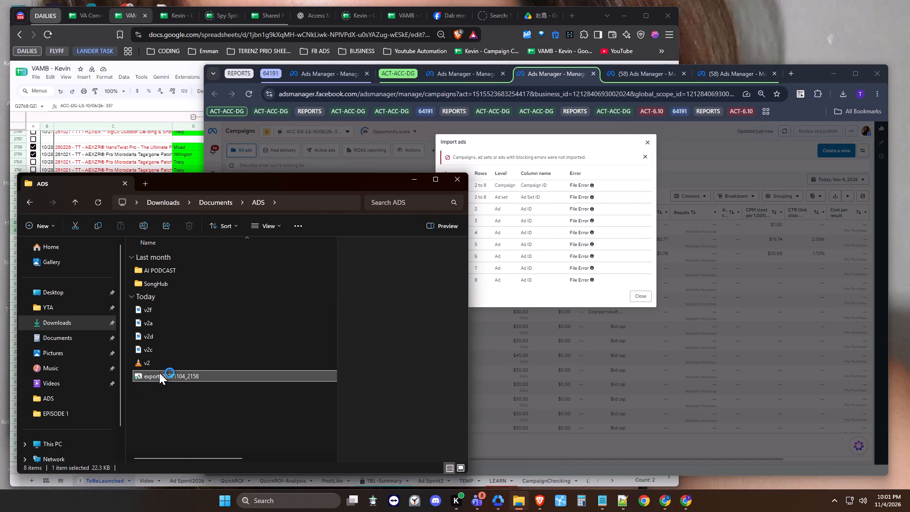
left_click(642, 298)
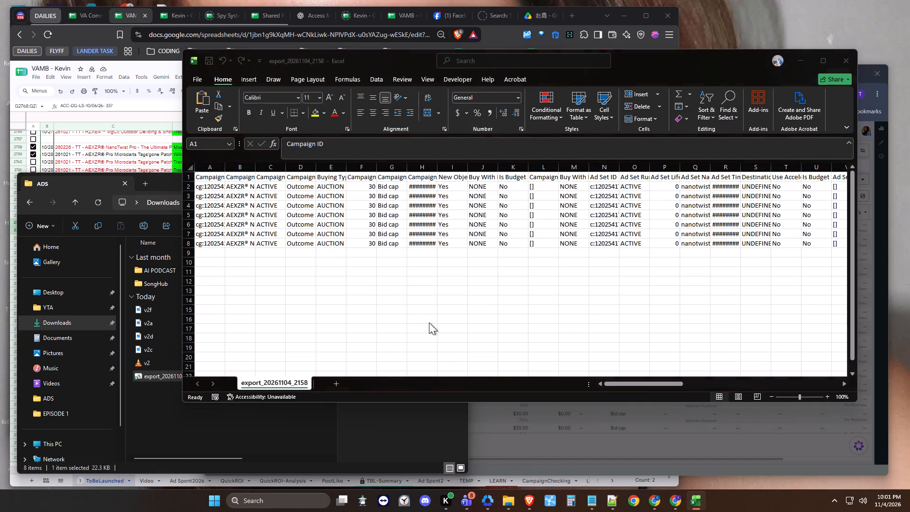
Delete the Campaign ID, Ad Set ID and Ad ID columns from the export sheet.
left_click(211, 166)
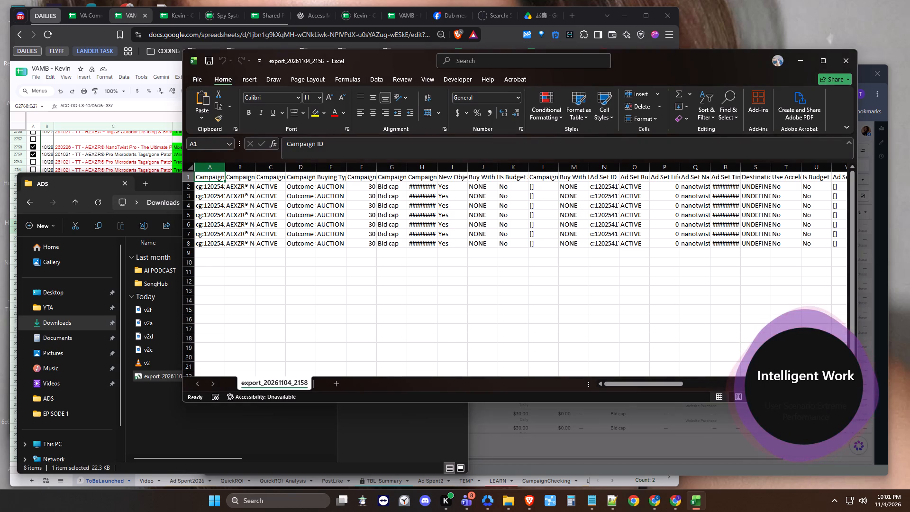
left_click(211, 166)
right_click(211, 166)
left_click(263, 273)
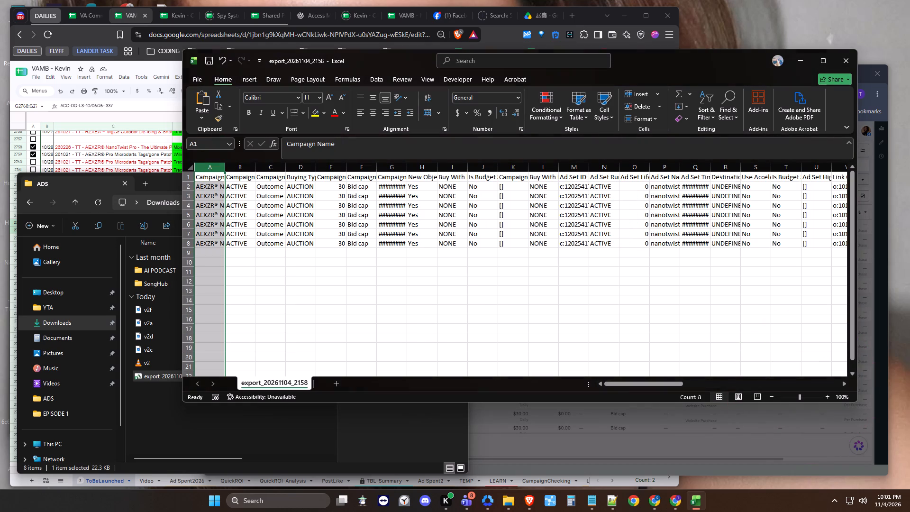
left_click(574, 168)
right_click(574, 168)
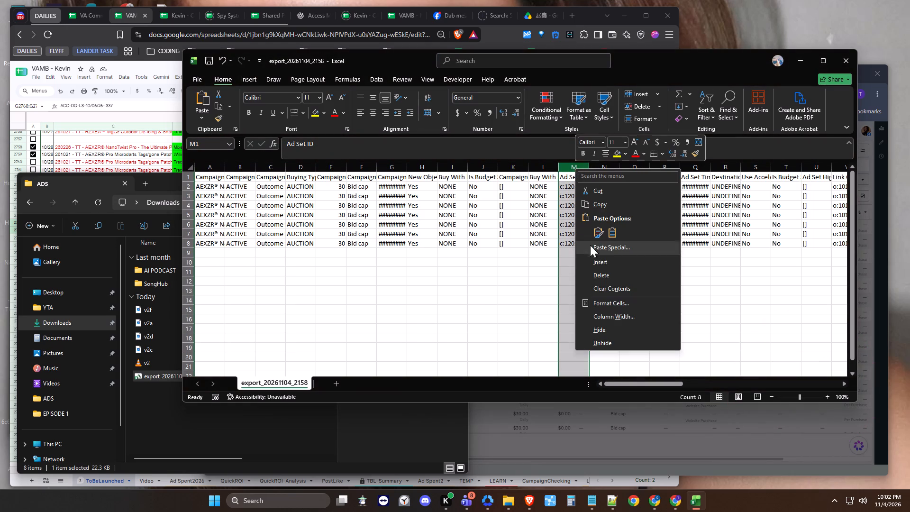
left_click(602, 278)
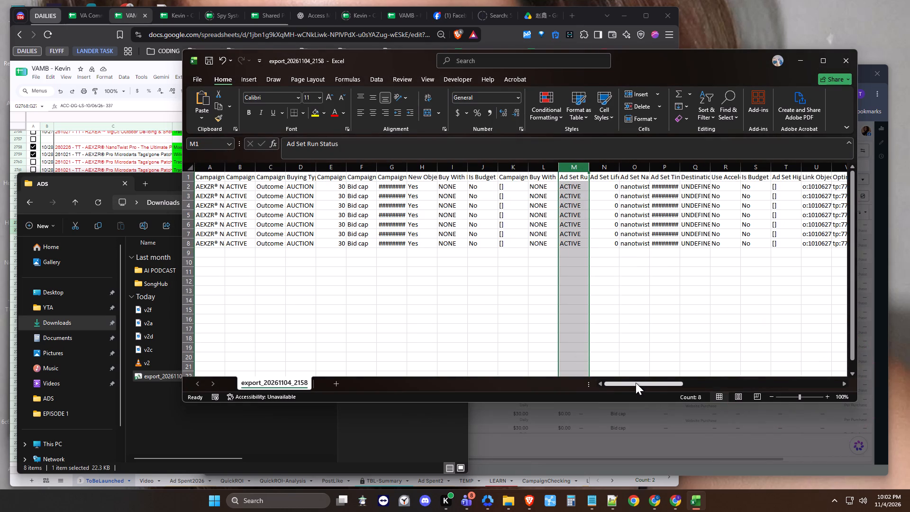
left_click_drag(636, 383, 686, 378)
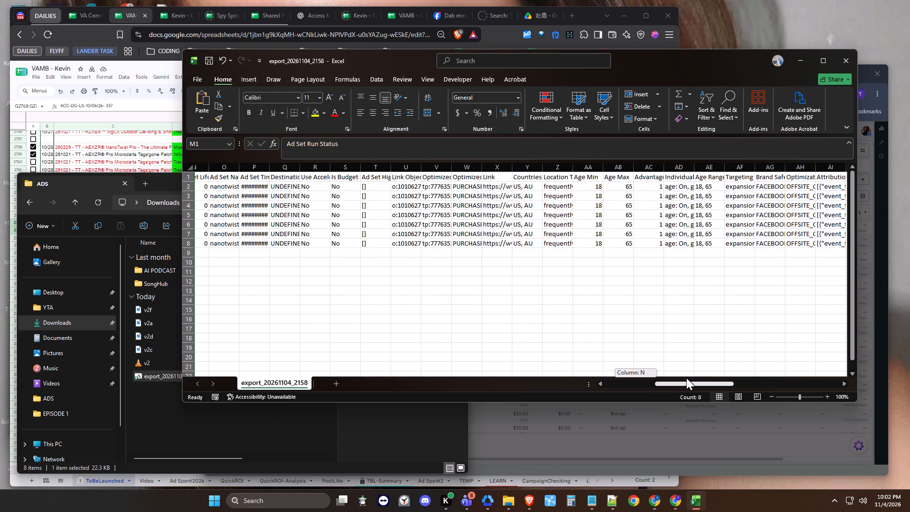
left_click_drag(686, 378, 716, 373)
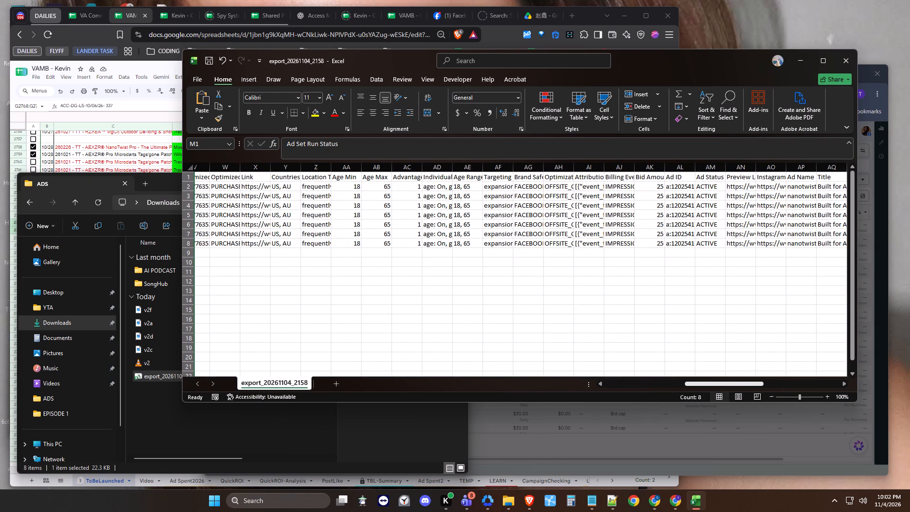
left_click(670, 164)
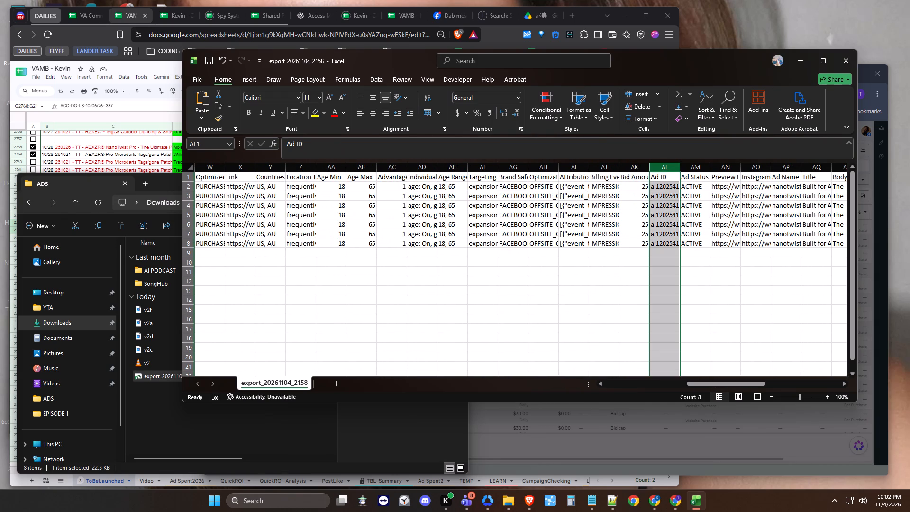
right_click(670, 164)
left_click(703, 265)
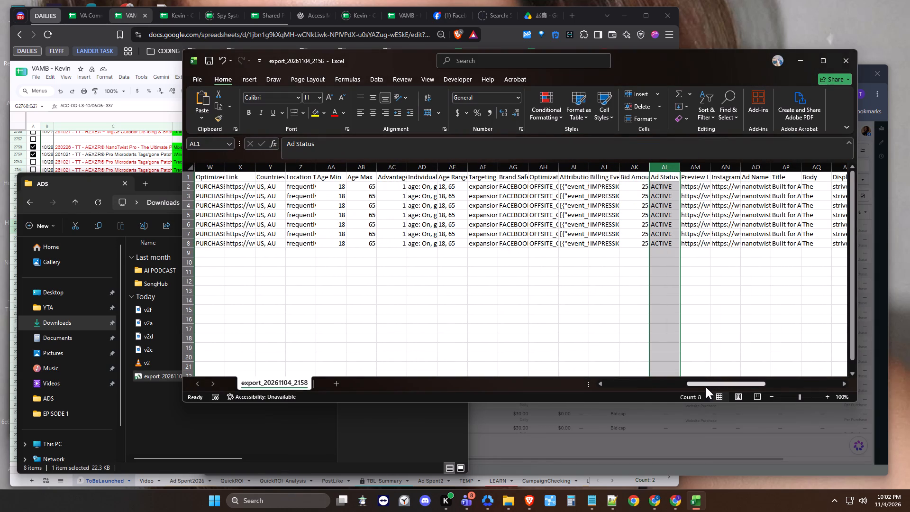
Check the remaining columns through Degrees of Freedom Type, and save and close the export file.
left_click_drag(701, 385, 738, 379)
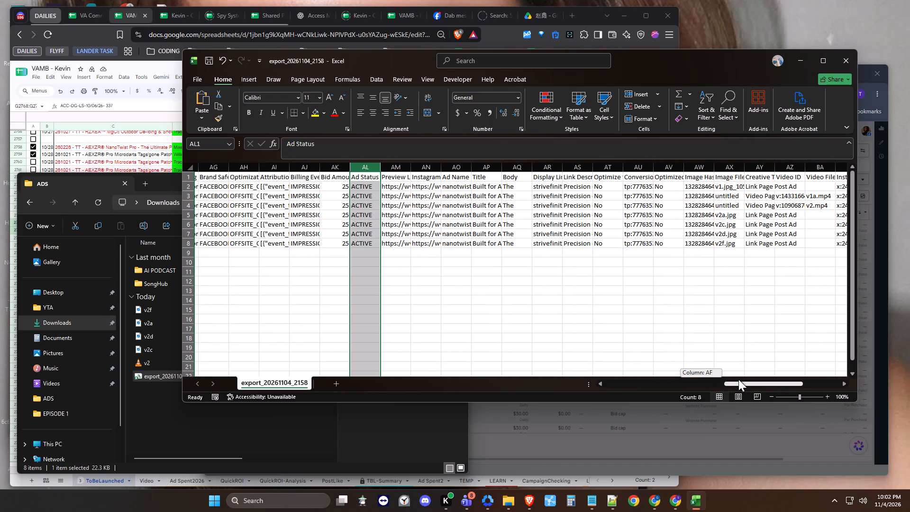
left_click_drag(738, 379, 740, 379)
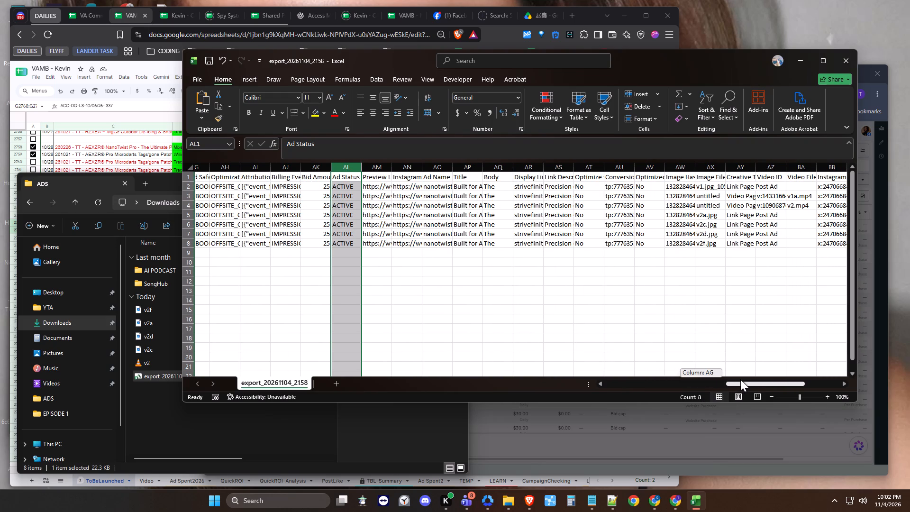
left_click_drag(740, 379, 758, 377)
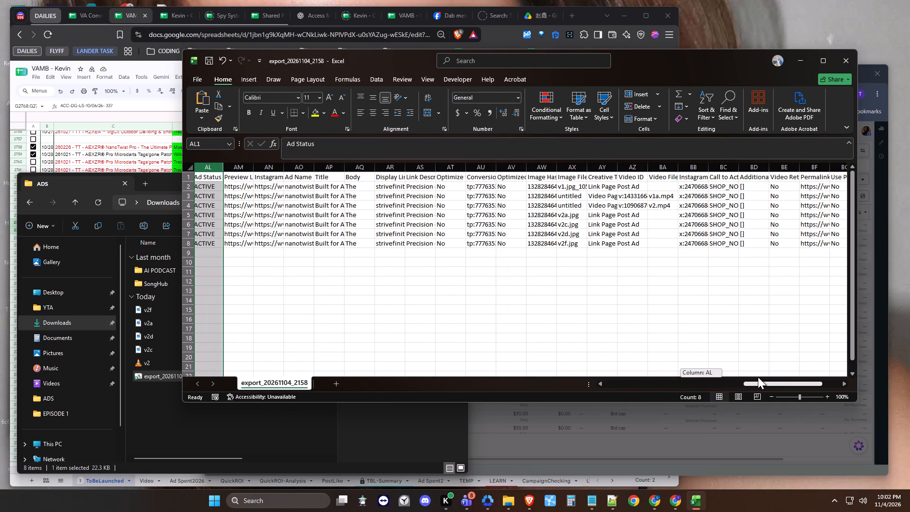
left_click_drag(758, 377, 762, 377)
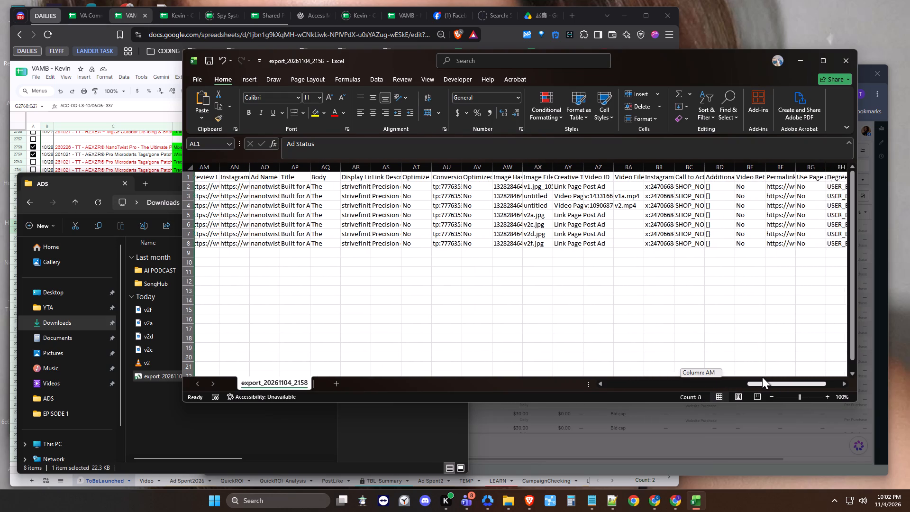
left_click_drag(762, 377, 784, 377)
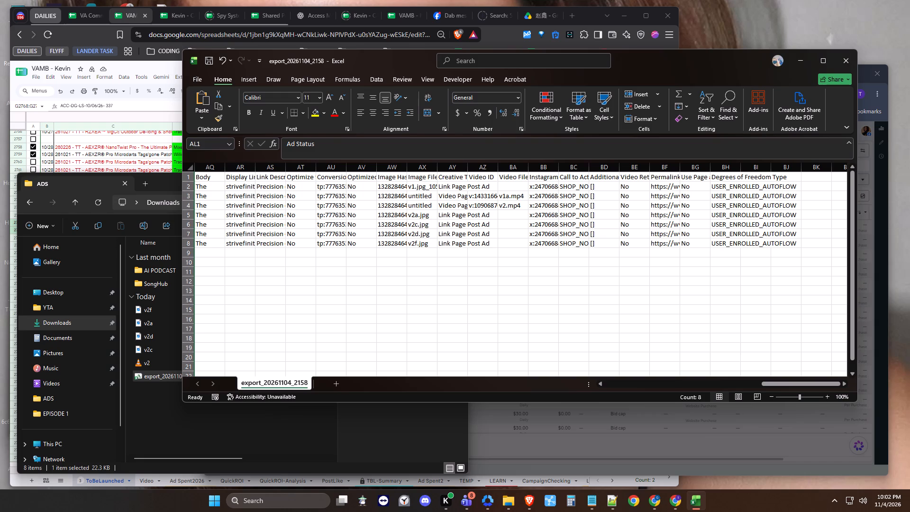
key("ctrl+s")
left_click(840, 63)
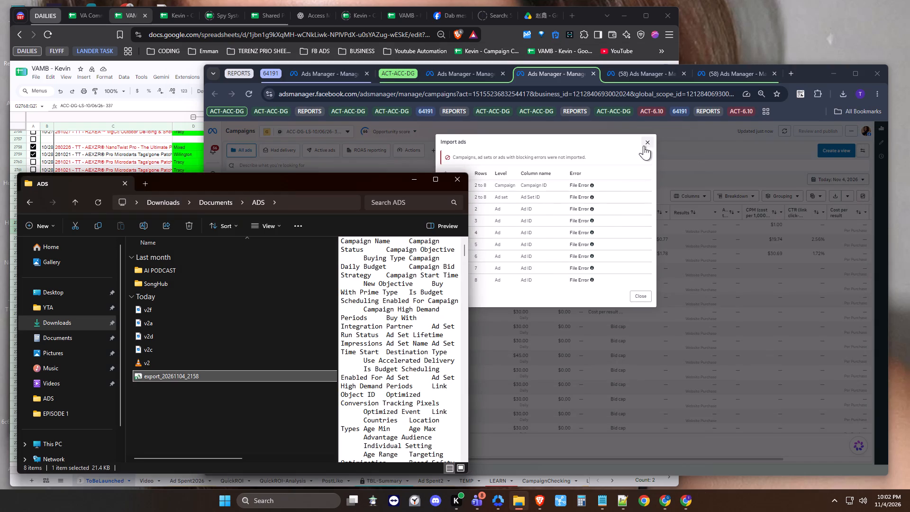
Dismiss the import errors, refresh the campaign list and choose the edited export_20261104_2158 file for a new bulk import.
left_click(646, 142)
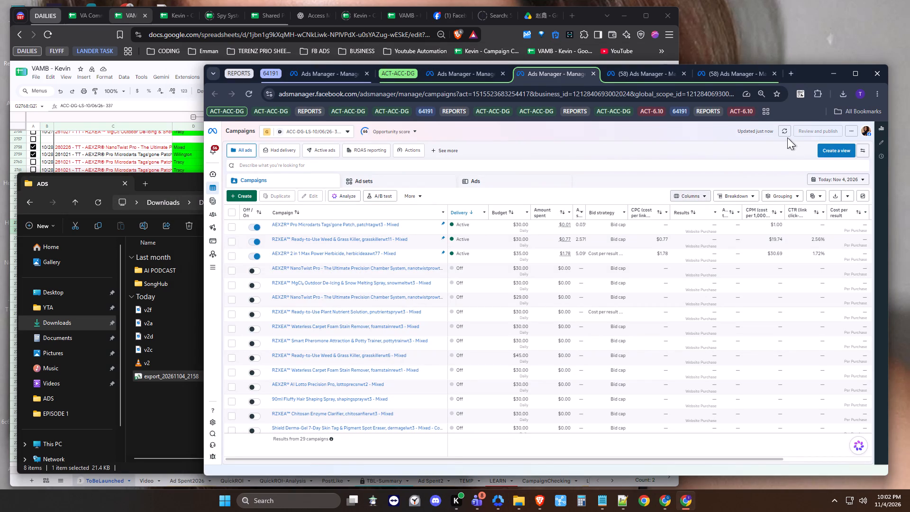
left_click(787, 137)
left_click(784, 133)
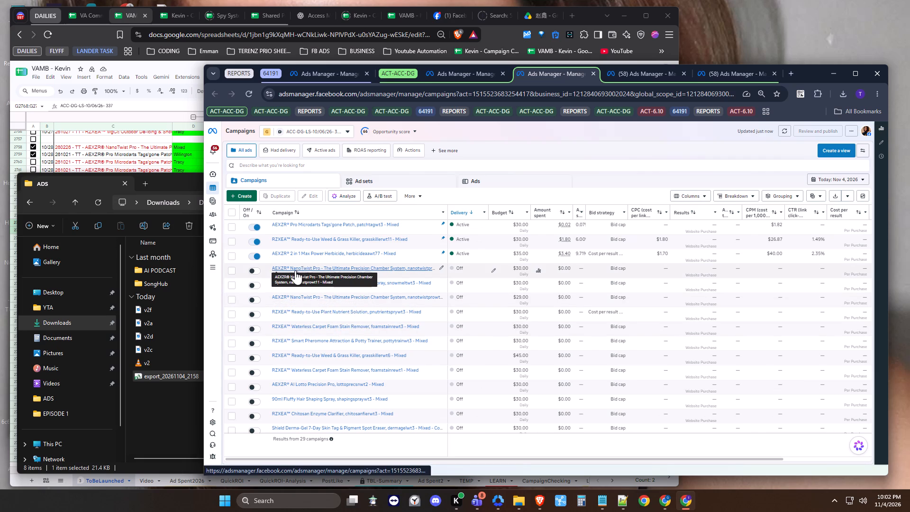
left_click(423, 193)
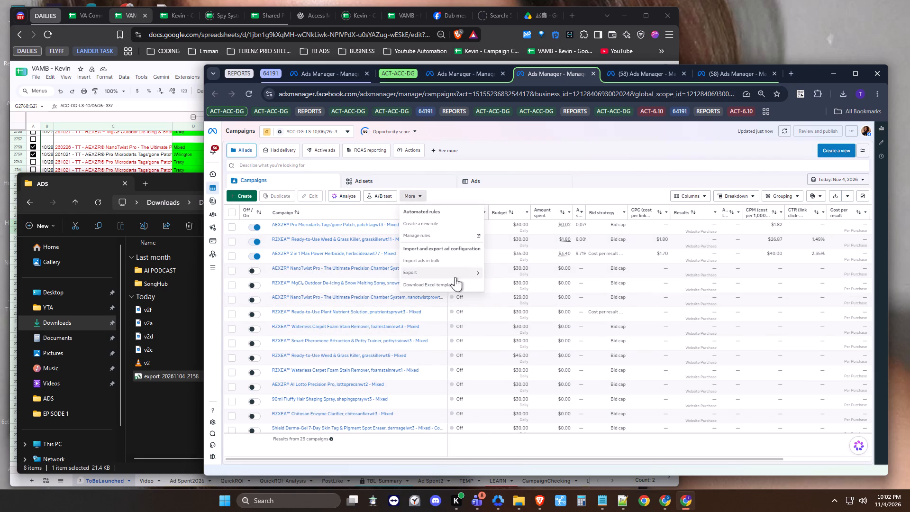
left_click(433, 259)
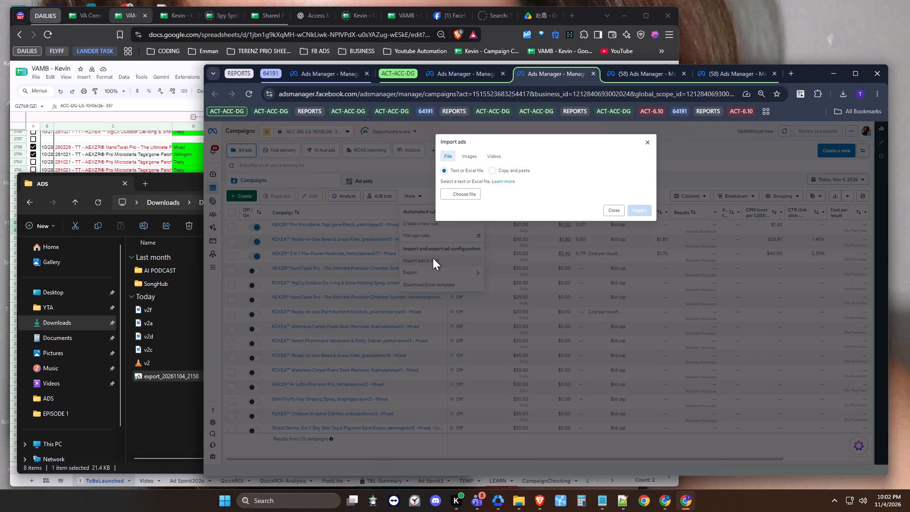
left_click(470, 190)
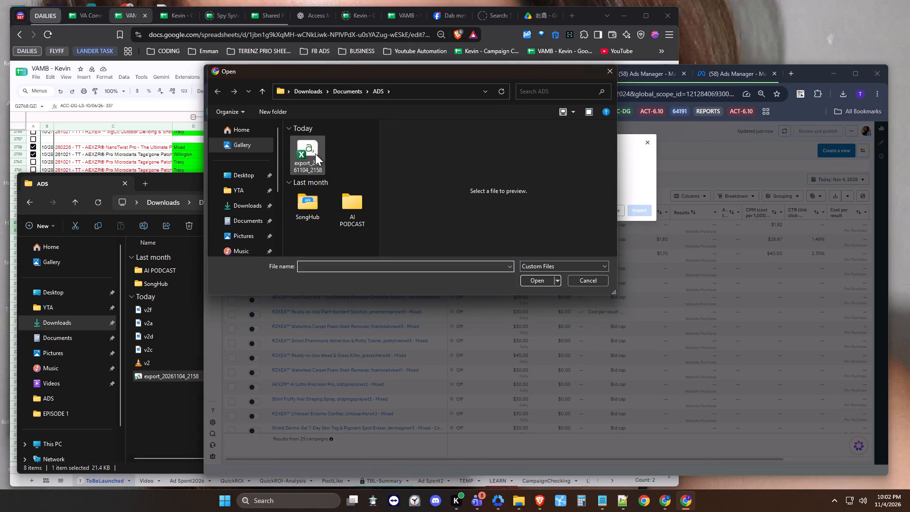
left_click(315, 154)
left_click(528, 280)
Copy the ceramic-tip primary text with its strivefinity.com/products/nanotwistprowt14 link from the Notepad notes.
left_click(456, 72)
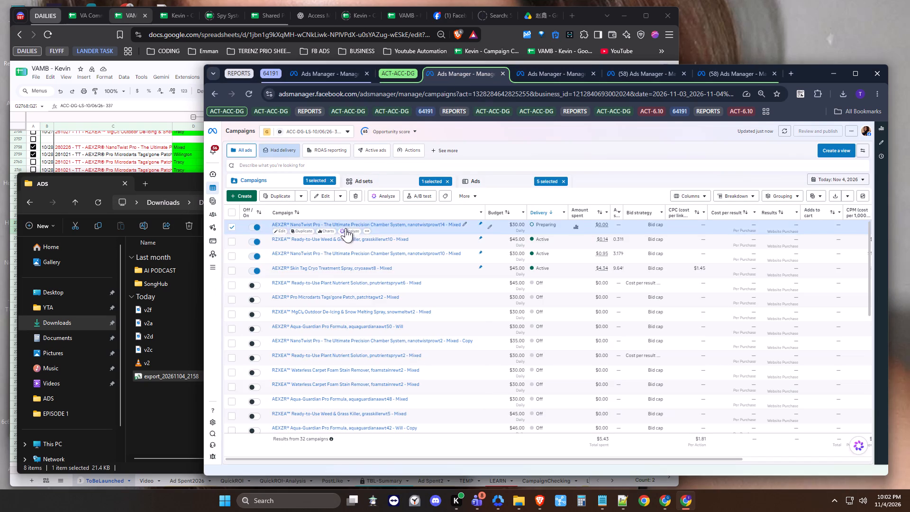
left_click(464, 223)
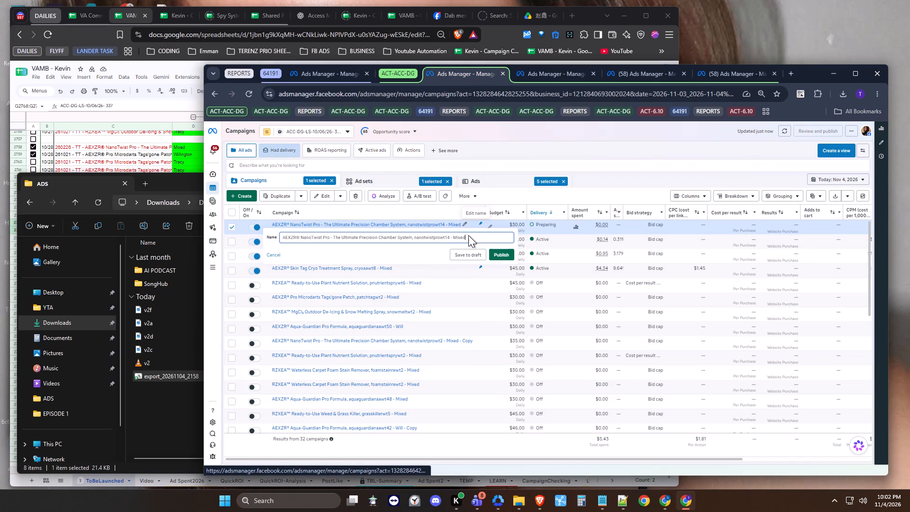
left_click(604, 497)
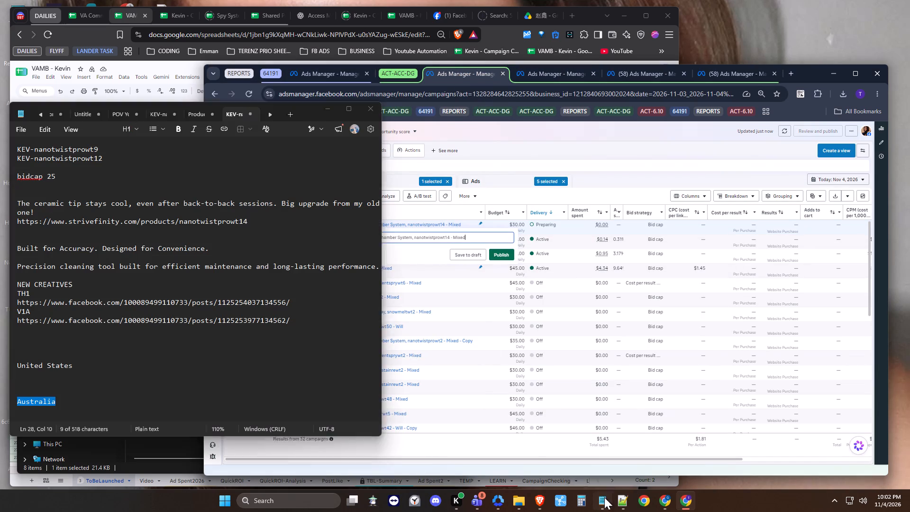
left_click_drag(254, 223, 7, 204)
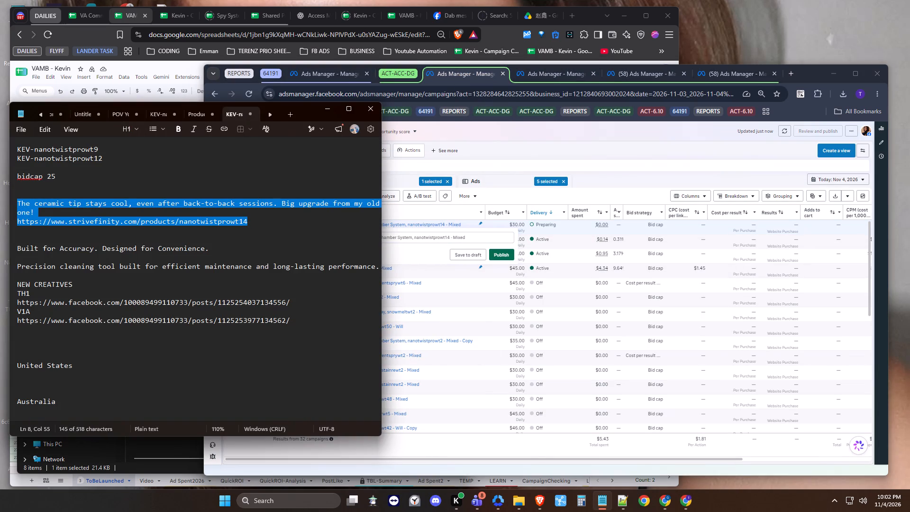
key("ctrl+c")
Open all seven ads of the nanotwistprowt14 campaign for editing in its original ad account.
left_click(411, 253)
left_click(495, 183)
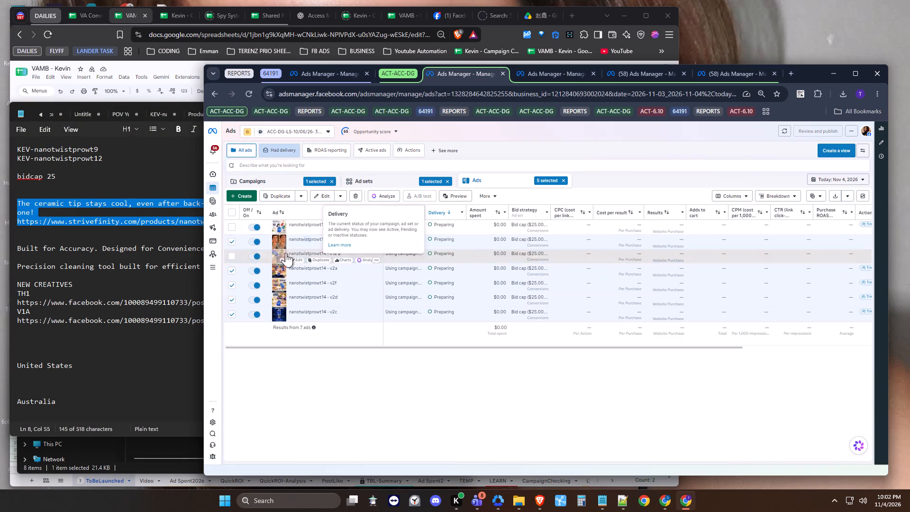
left_click(229, 214)
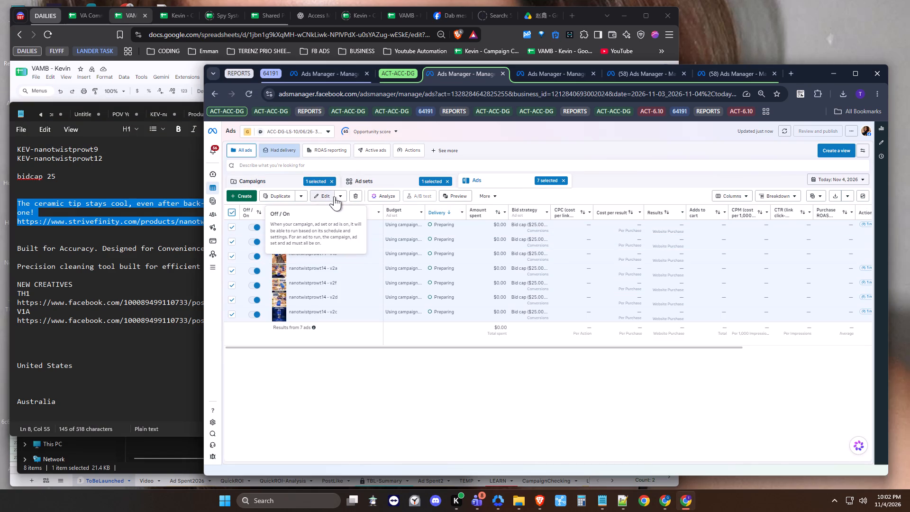
left_click(334, 196)
left_click(323, 195)
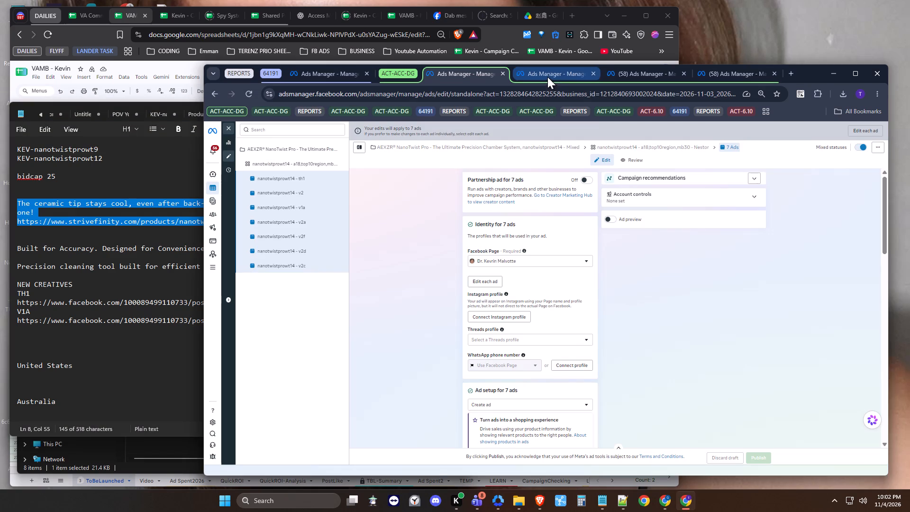
Replace the primary text of the nanotwistprowt14 - th1 ad with the copied text ending in the nanotwistprowt14 link.
scroll(563, 379, "down", 1)
scroll(532, 351, "down", 2)
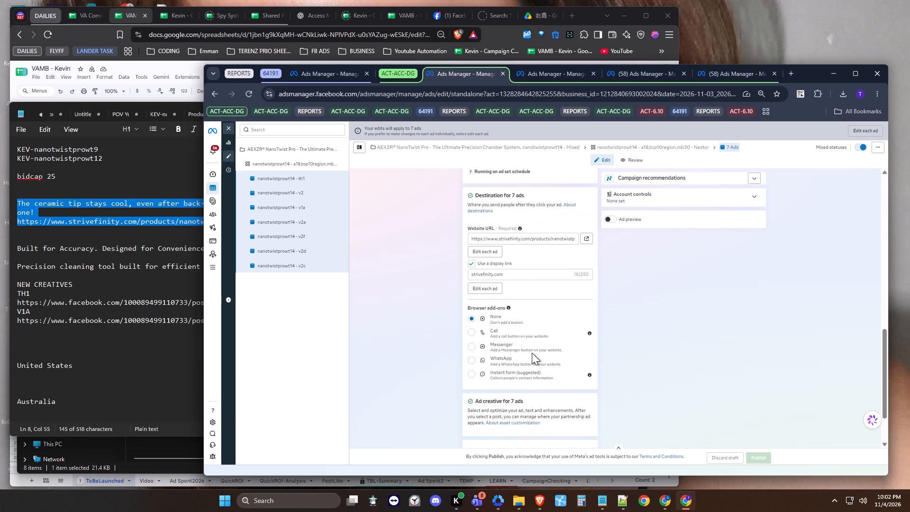
scroll(532, 349, "down", 1)
scroll(431, 307, "down", 2)
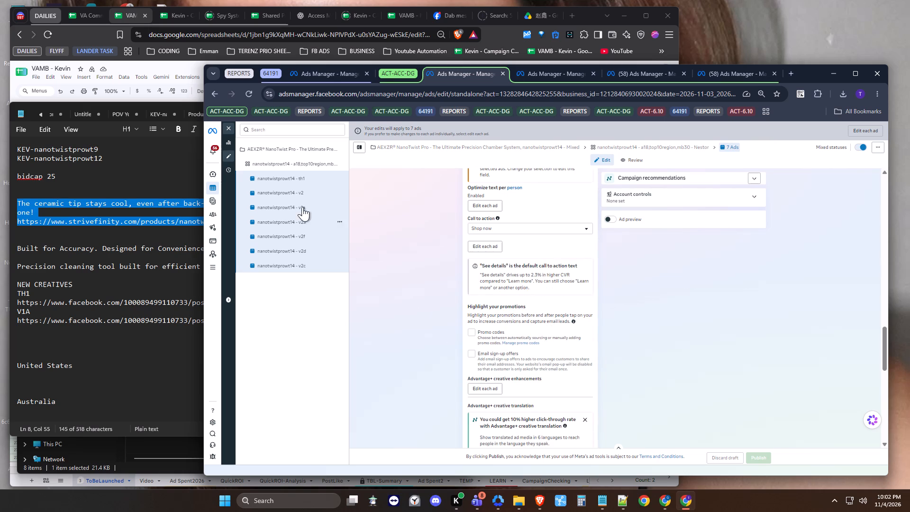
left_click(287, 176)
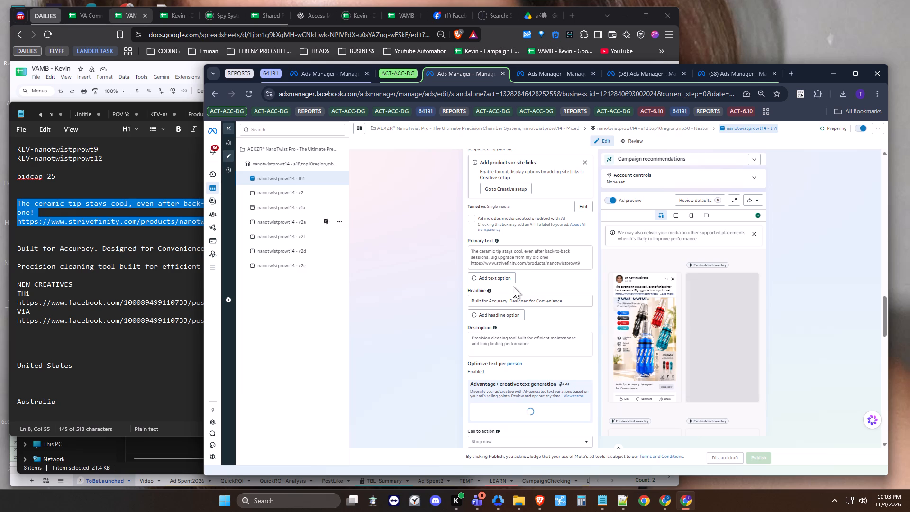
left_click(538, 263)
key("ctrl+a")
key("ctrl+v")
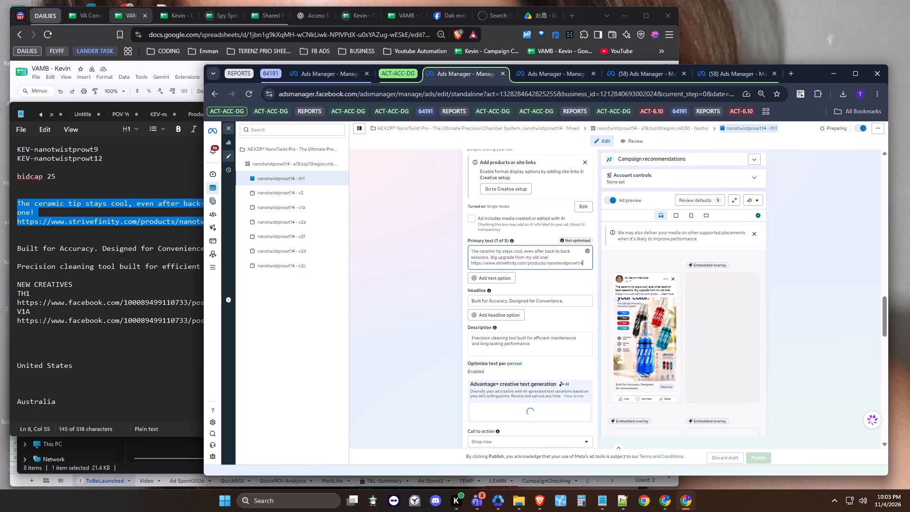
Replace the primary text of the nanotwistprowt14 v2 and v1a ads with the copied ceramic-tip text ending in the nanotwistprowt14 link.
left_click(281, 187)
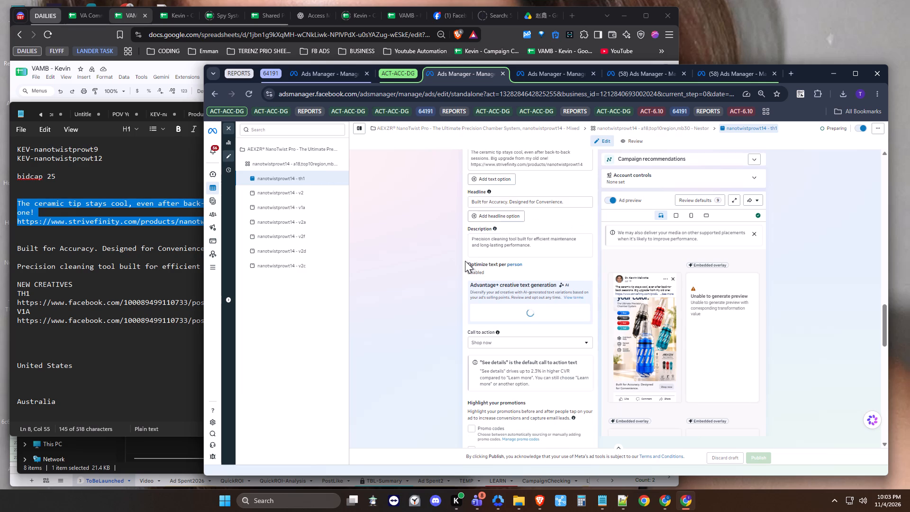
left_click(540, 155)
key("ctrl+a")
key("ctrl+v")
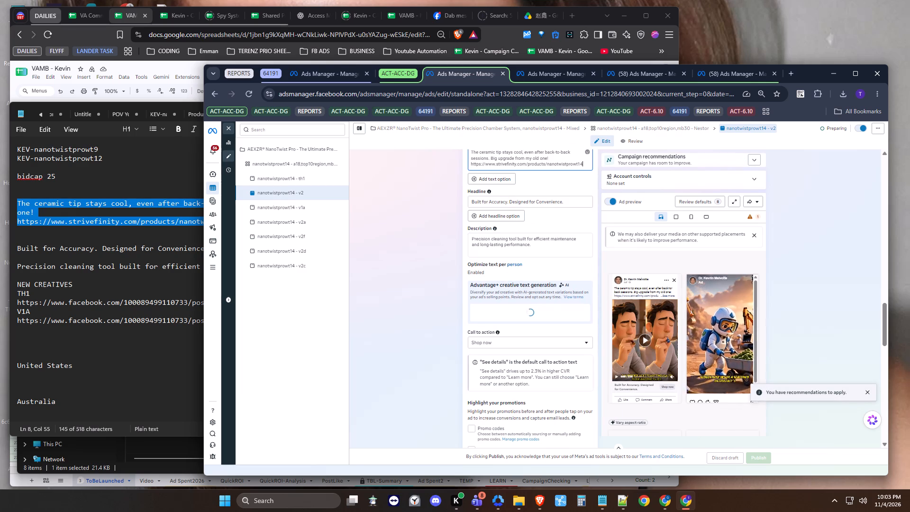
left_click(282, 205)
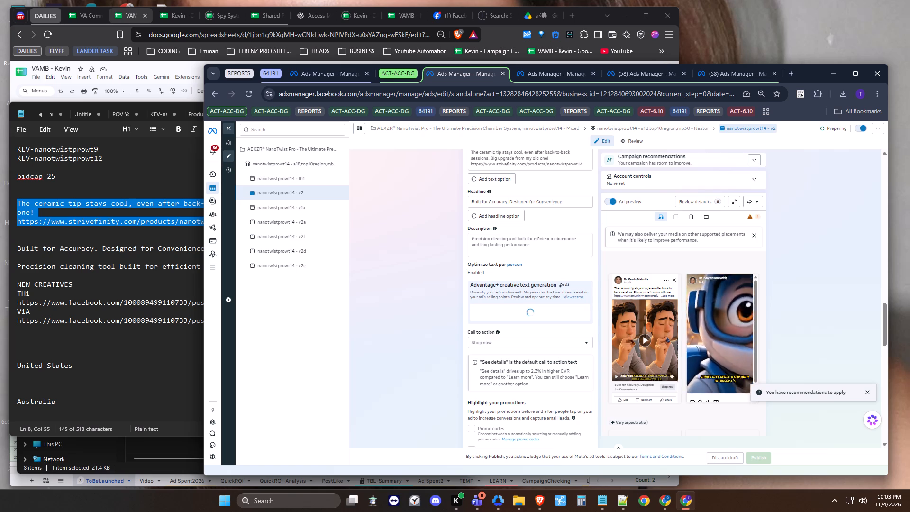
left_click(536, 162)
key("ctrl+a")
key("ctrl+v")
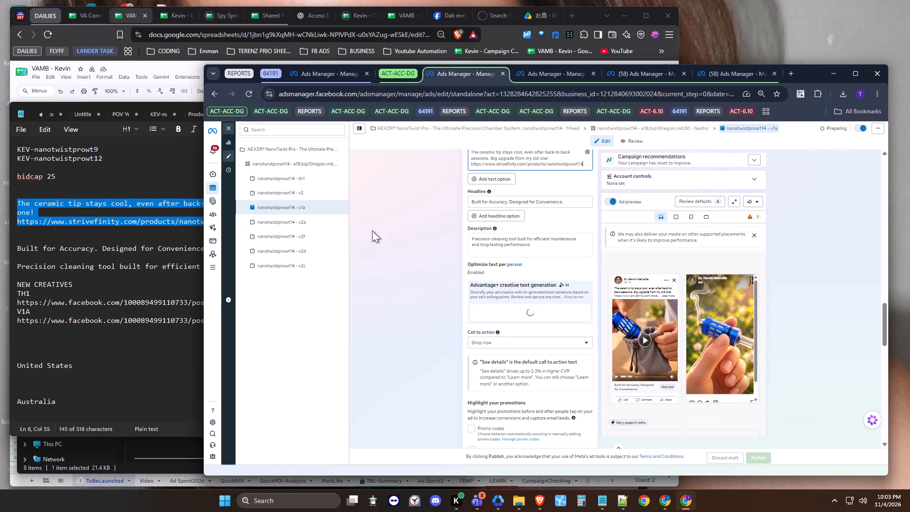
Replace the primary text of the nanotwistprowt14 v2a and v2f ads with the copied ceramic-tip text and nanotwistprowt14 link.
left_click_drag(268, 215, 268, 220)
left_click(267, 220)
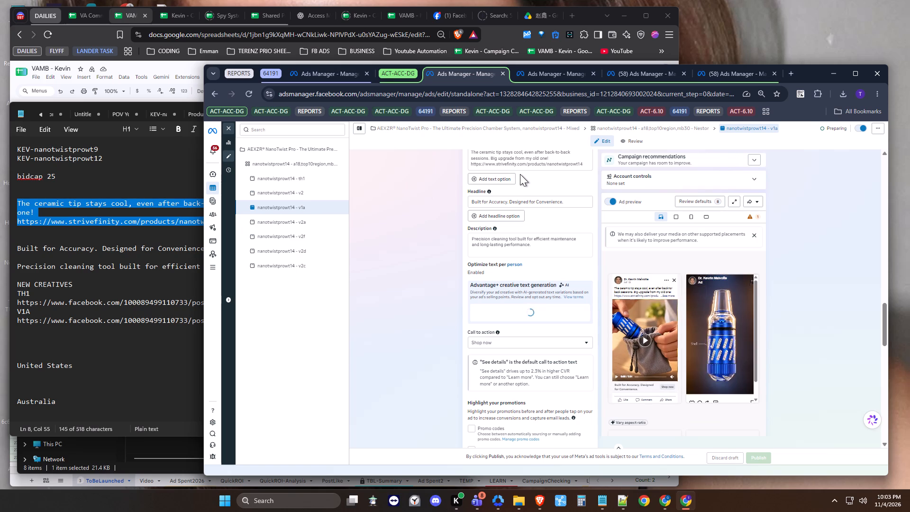
left_click(564, 215)
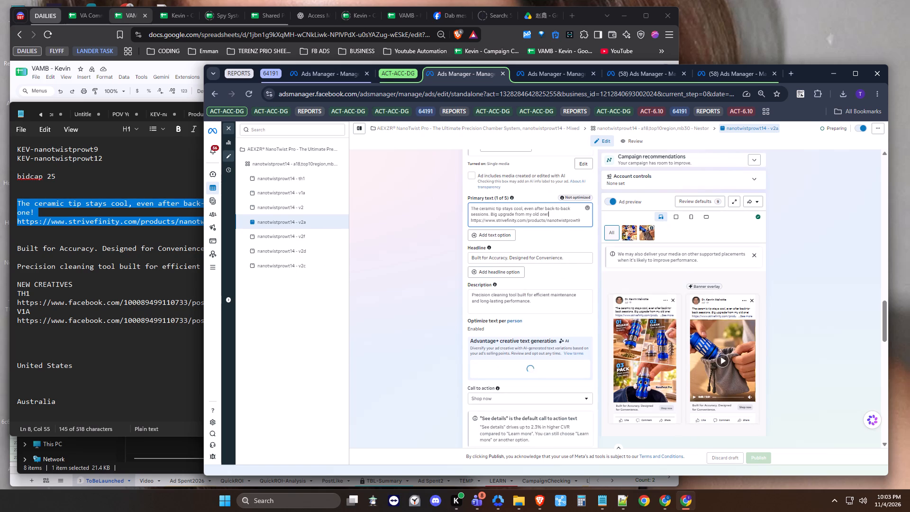
key("ctrl+a")
key("ctrl+v")
left_click(270, 229)
left_click(269, 237)
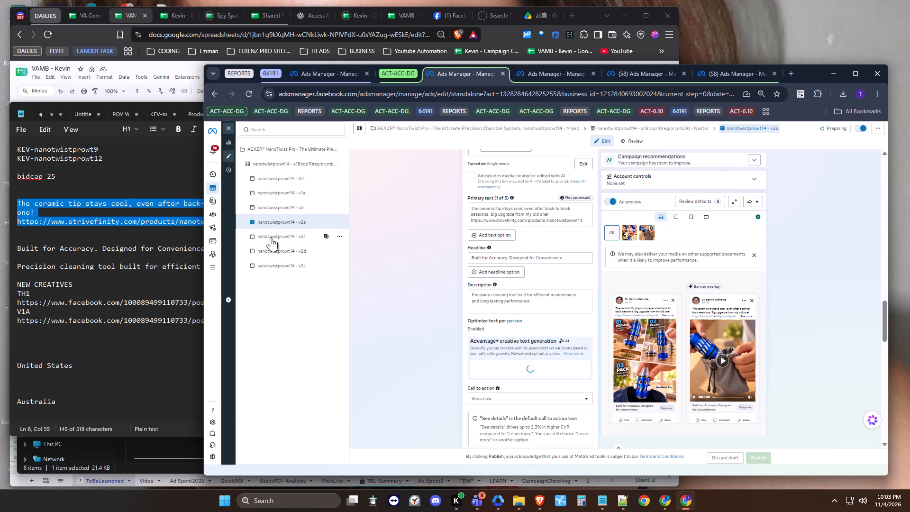
left_click(520, 215)
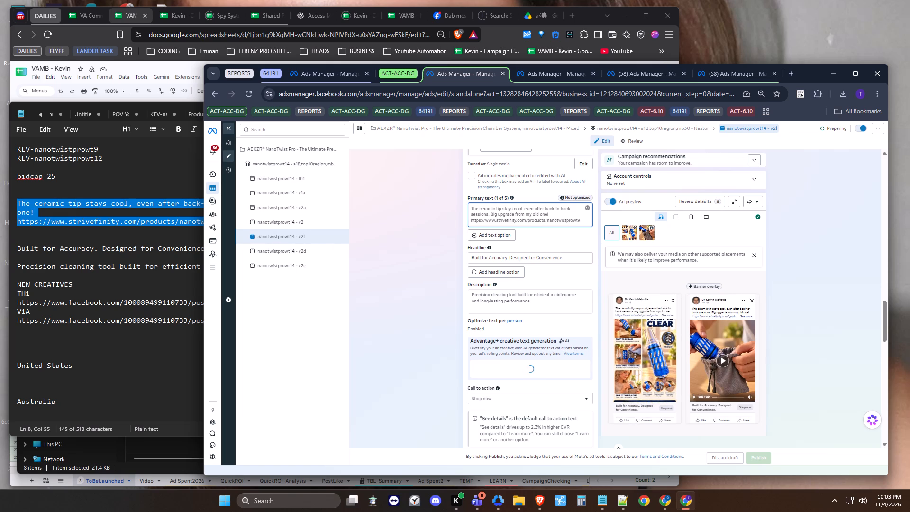
key("ctrl+a")
key("ctrl+v")
Replace the primary text of the nanotwistprowt14 v2d and v2c ads with the copied ceramic-tip text and nanotwistprowt14 link.
left_click(284, 250)
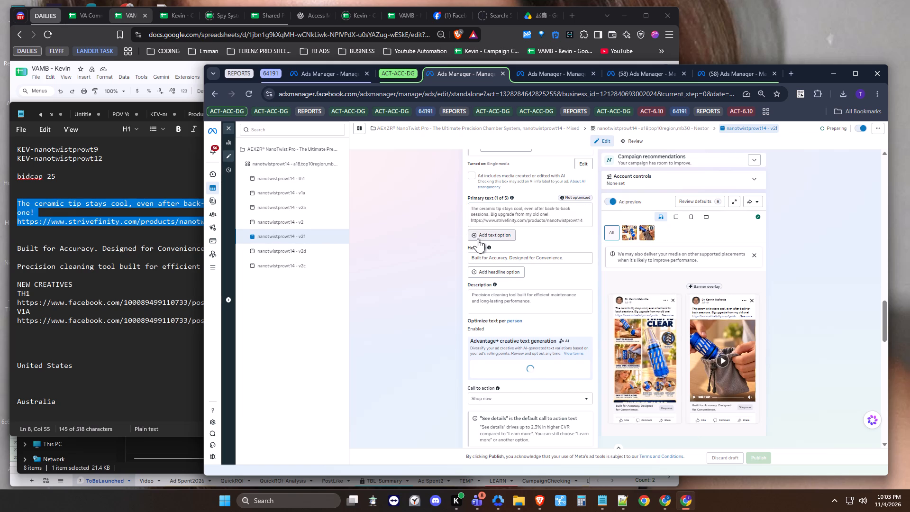
left_click(528, 218)
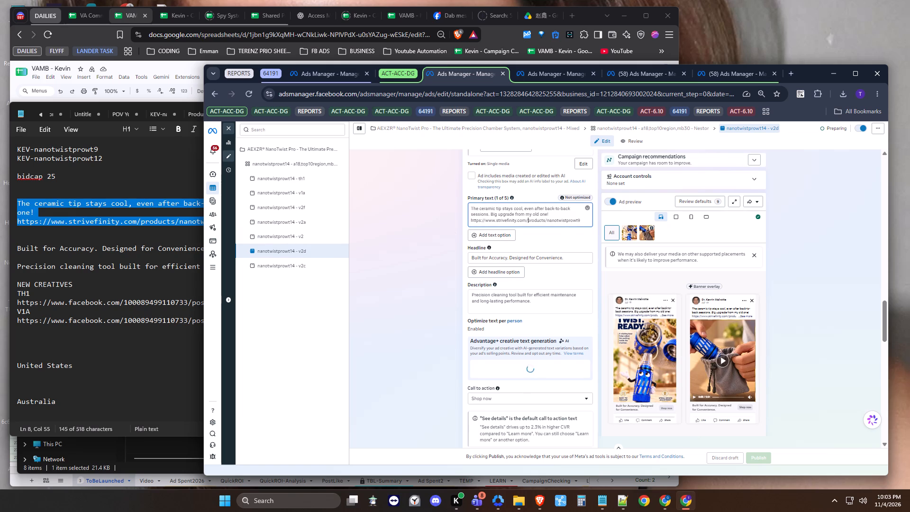
key("ctrl+a")
key("ctrl+v")
left_click(279, 264)
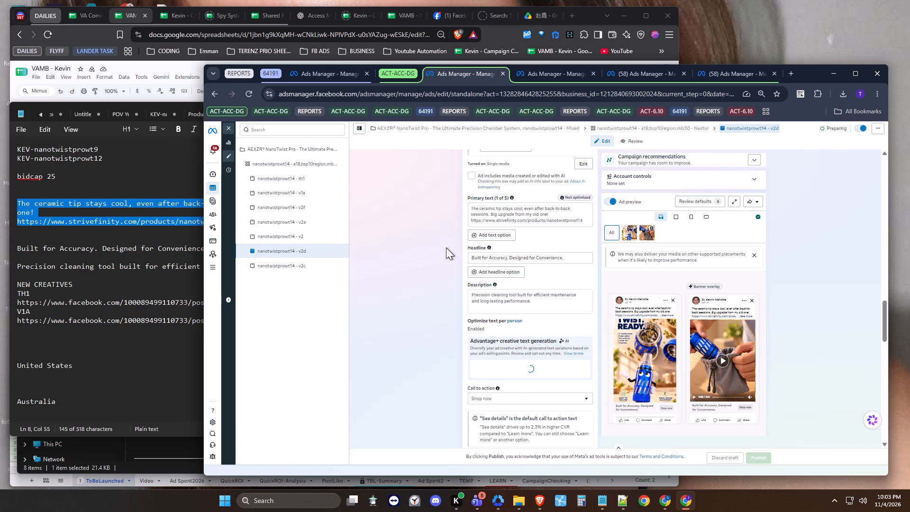
left_click(521, 215)
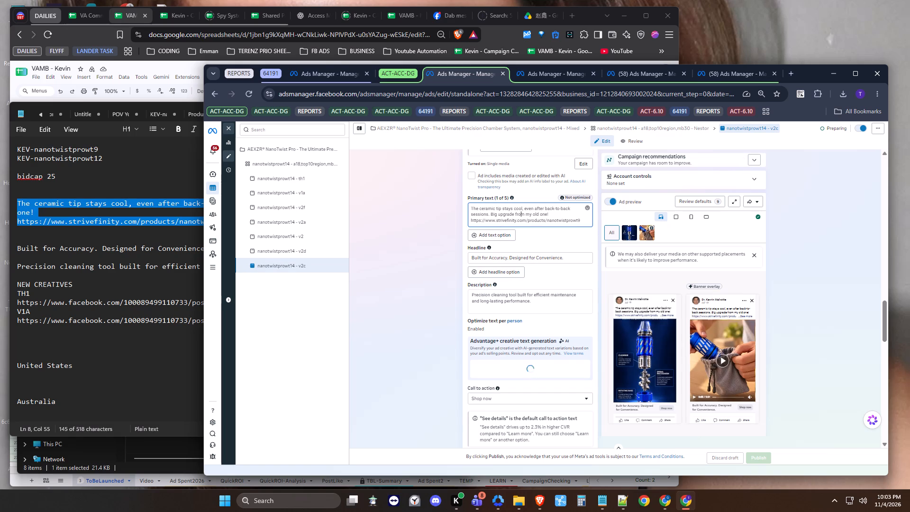
key("ctrl+a")
key("ctrl+v")
Close the ad editor and publish the draft creative updates of all seven nanotwistprowt14 ads.
right_click(746, 0)
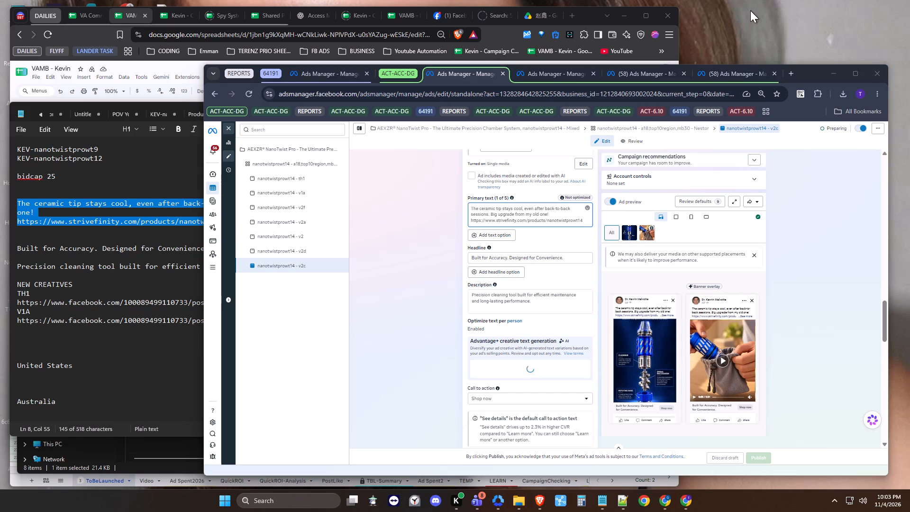
left_click(763, 39)
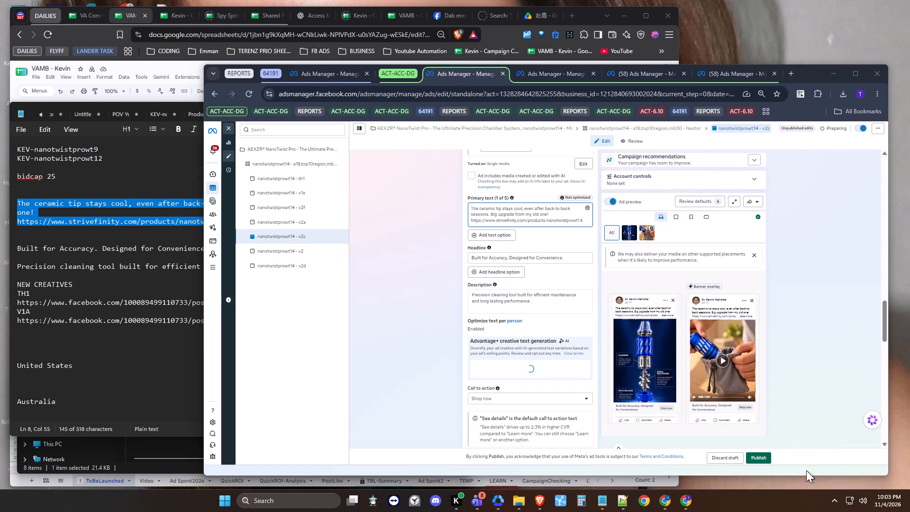
left_click_drag(759, 455, 310, 345)
left_click(400, 359)
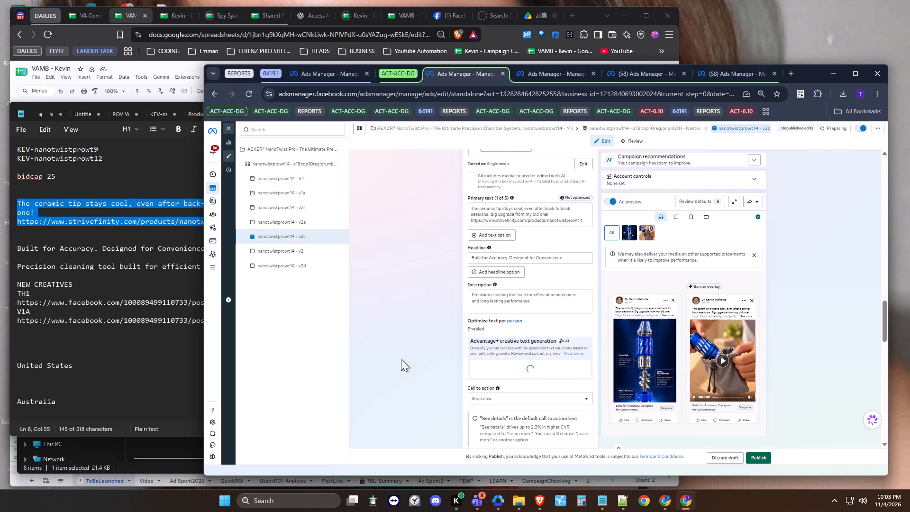
key("ctrl+r")
left_click(650, 359)
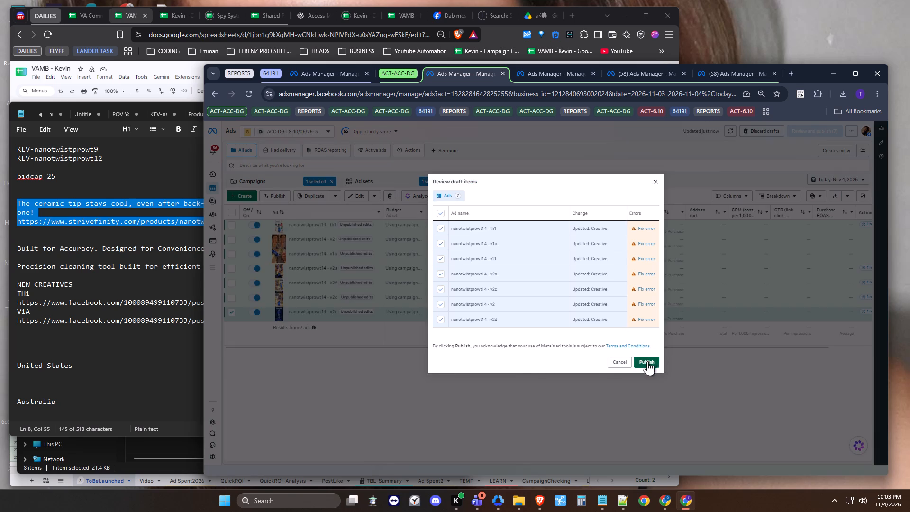
Import the chosen export_20261104_2158.csv file into the next ad account, where the import dialog is waiting.
left_click(557, 81)
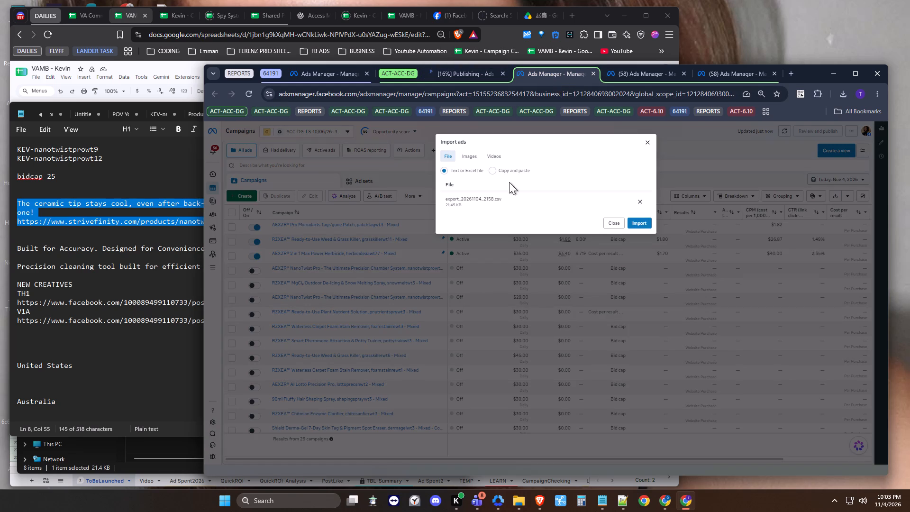
left_click(646, 220)
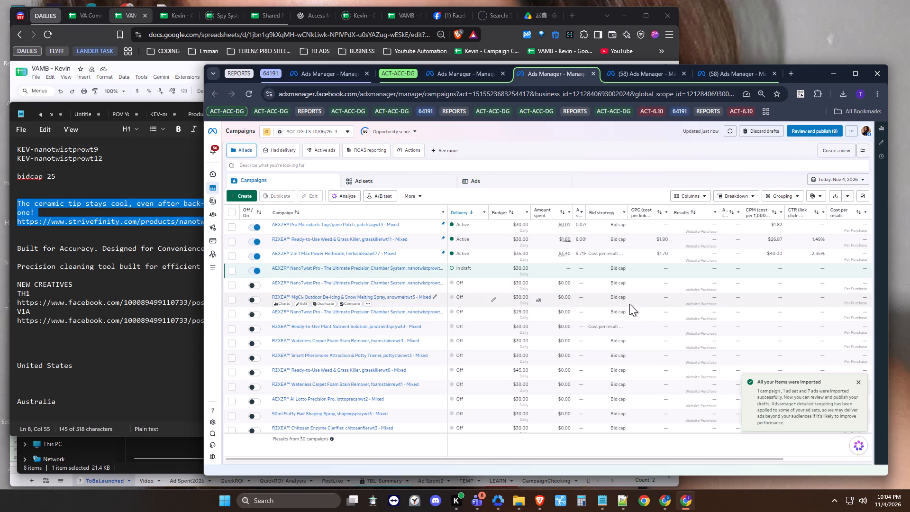
Open the newly imported NanoTwist Pro draft campaign for editing in this ad account.
left_click(303, 274)
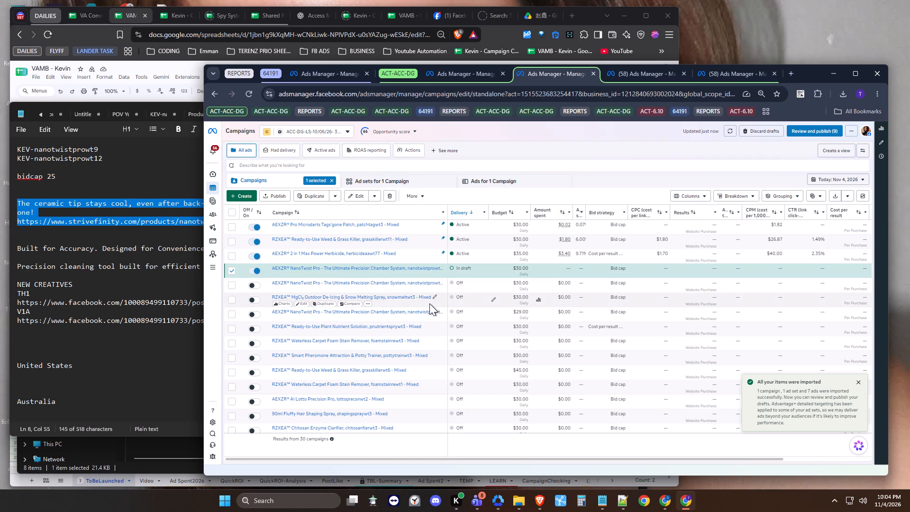
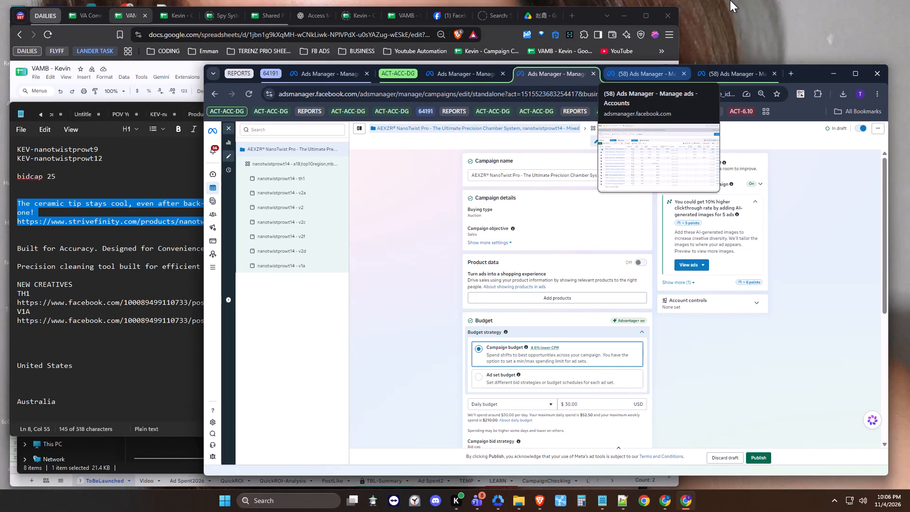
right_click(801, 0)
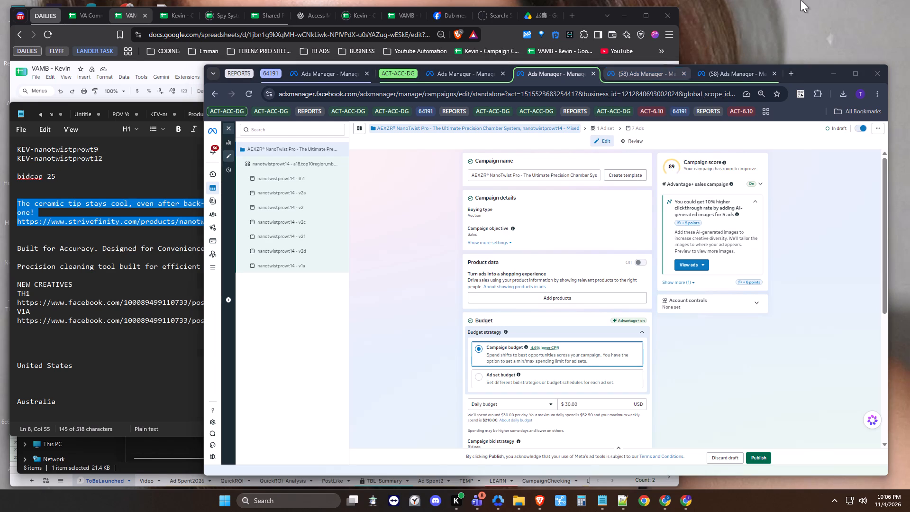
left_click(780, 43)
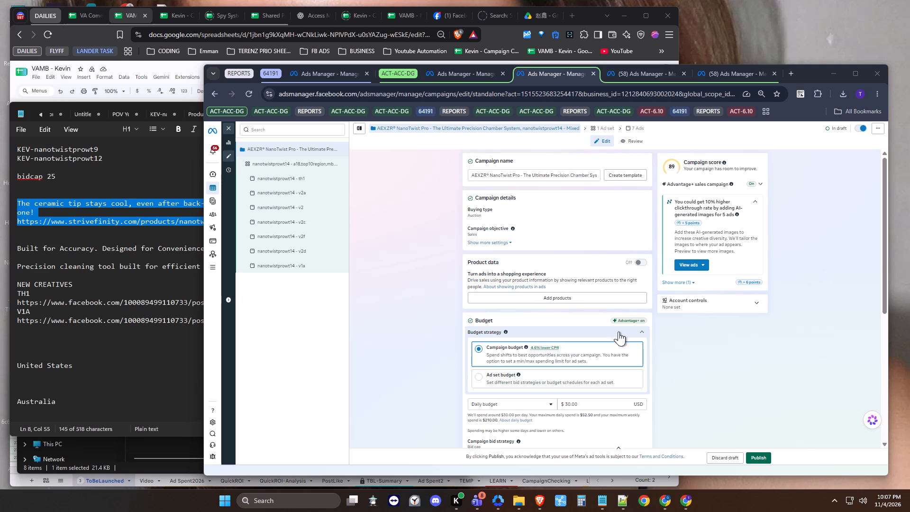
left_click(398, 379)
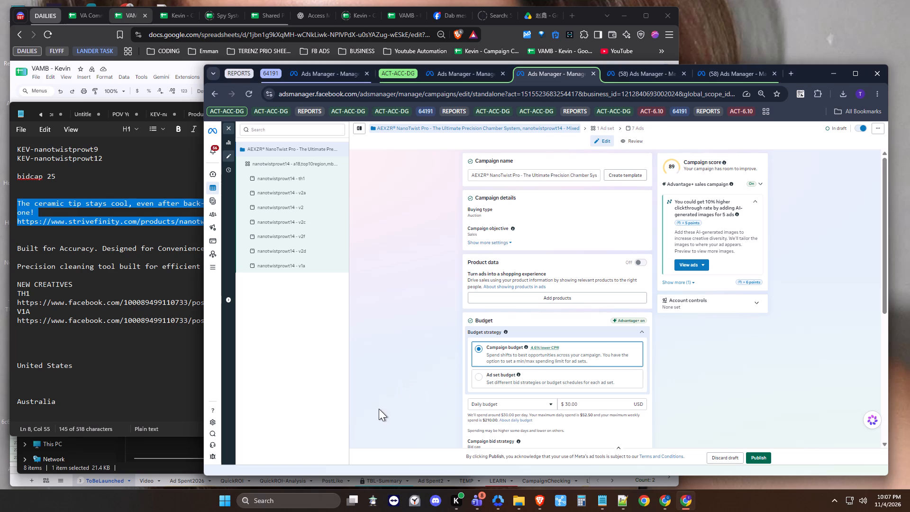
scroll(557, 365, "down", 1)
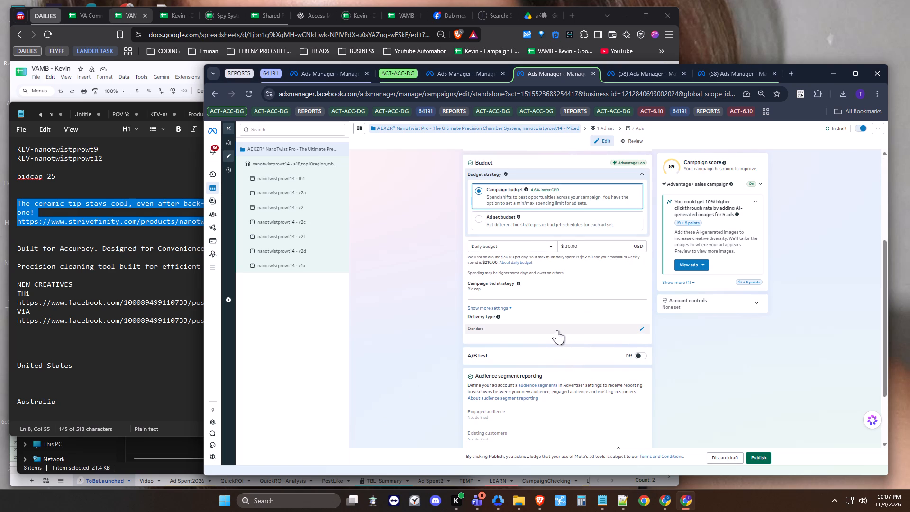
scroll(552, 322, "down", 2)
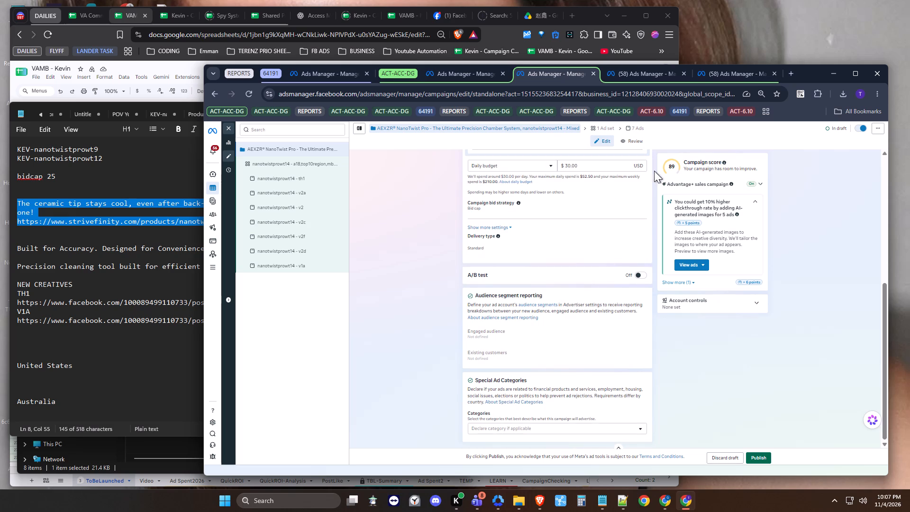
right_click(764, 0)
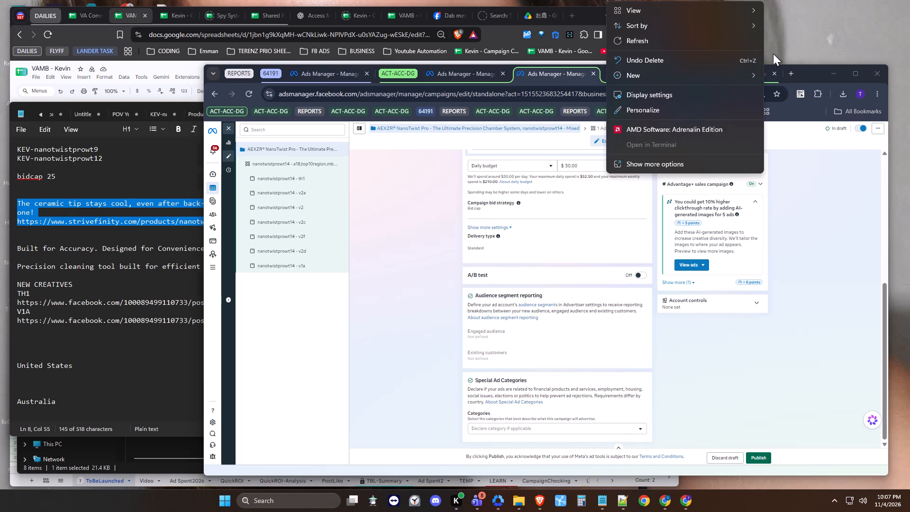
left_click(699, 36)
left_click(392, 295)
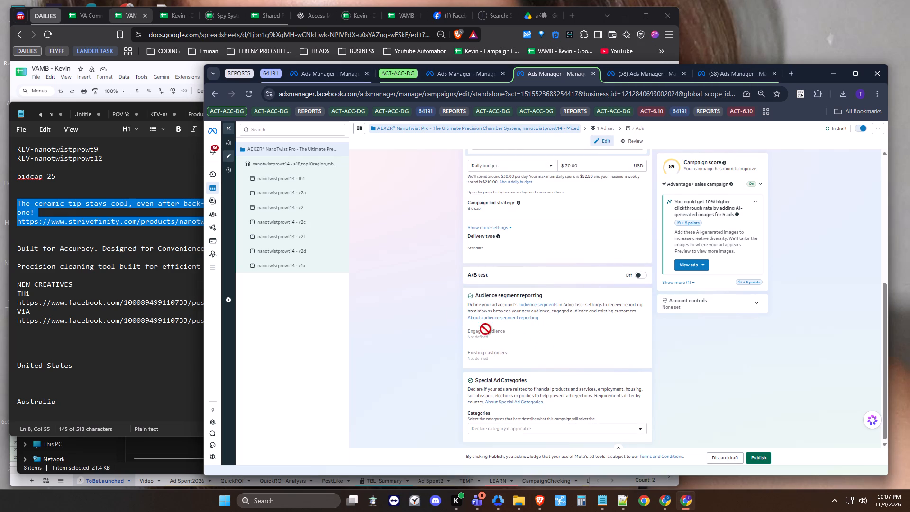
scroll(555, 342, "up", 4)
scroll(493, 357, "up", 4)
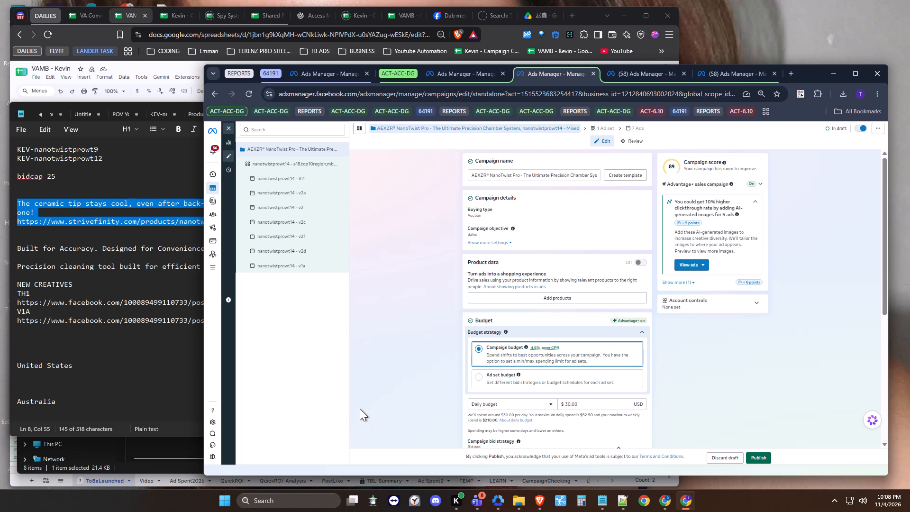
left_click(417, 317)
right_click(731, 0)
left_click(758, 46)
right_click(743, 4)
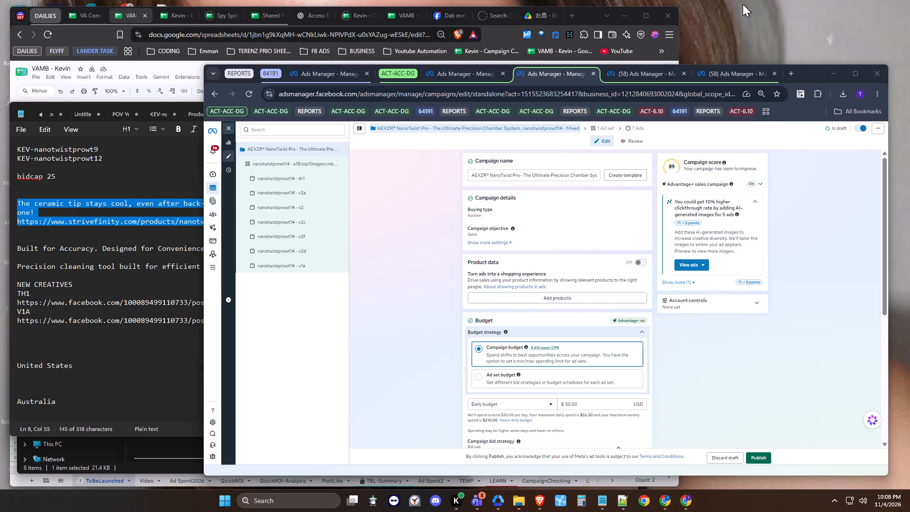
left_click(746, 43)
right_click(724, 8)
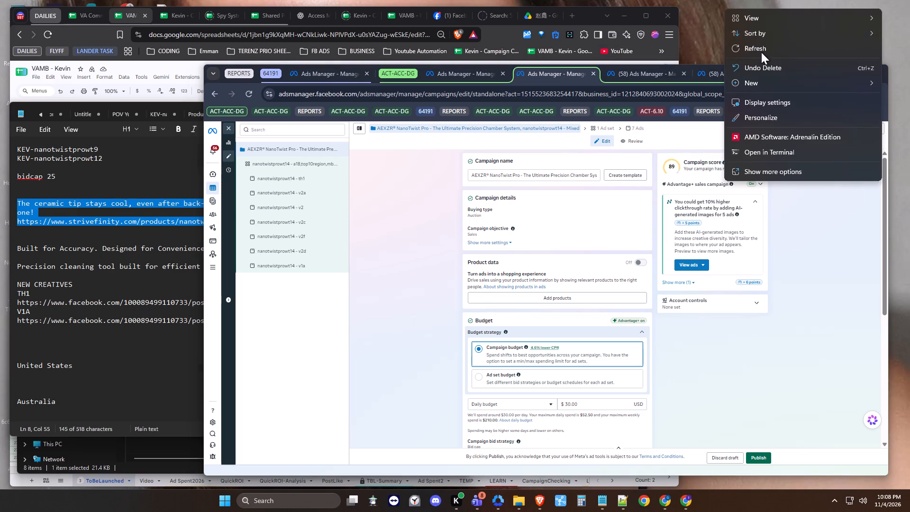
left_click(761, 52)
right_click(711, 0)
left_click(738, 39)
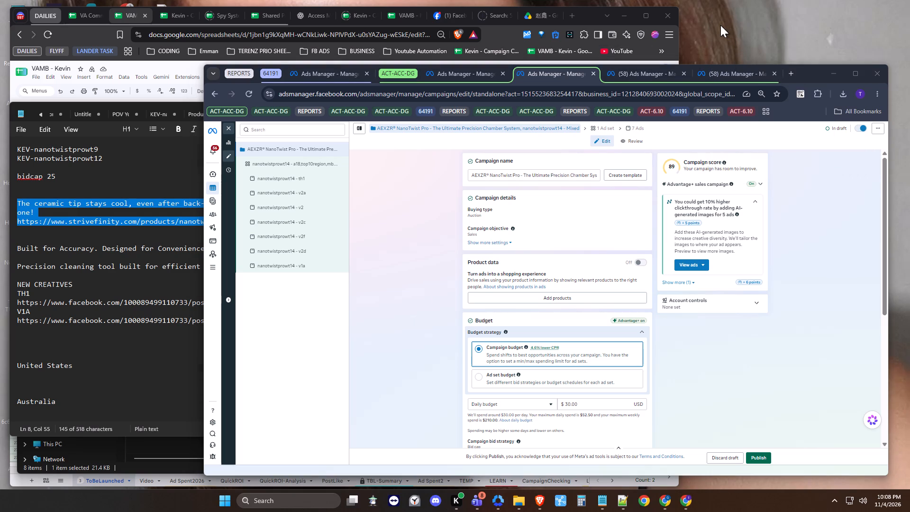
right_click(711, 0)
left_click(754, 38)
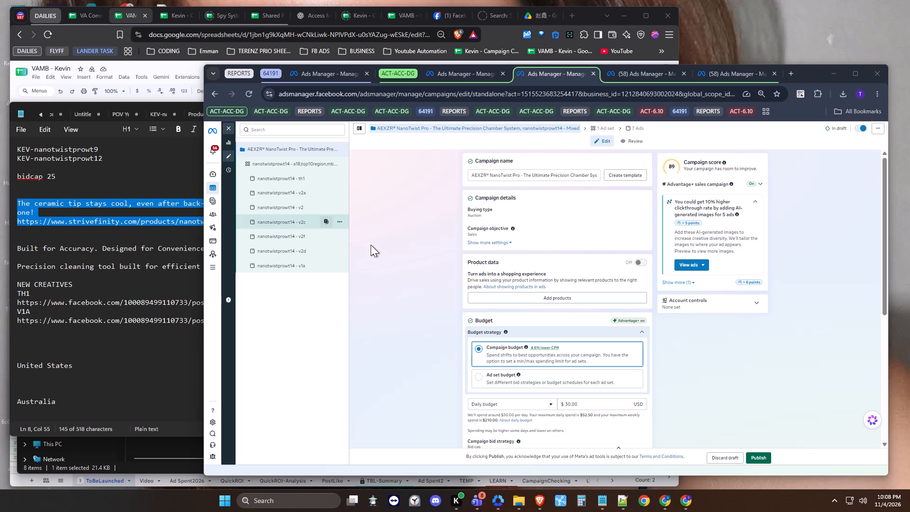
Open the nanotwistprowt14 - a18,top10region,mb30 - Nestor ad set of the draft campaign for editing.
left_click(295, 164)
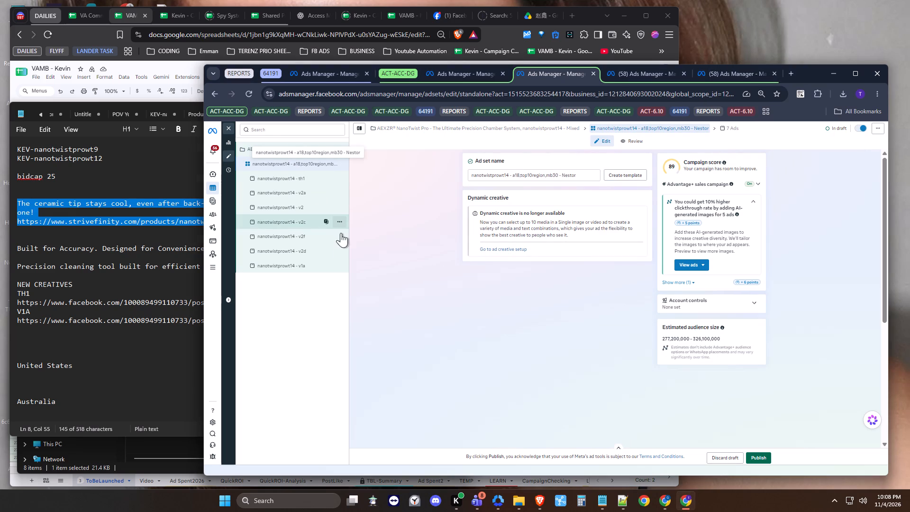
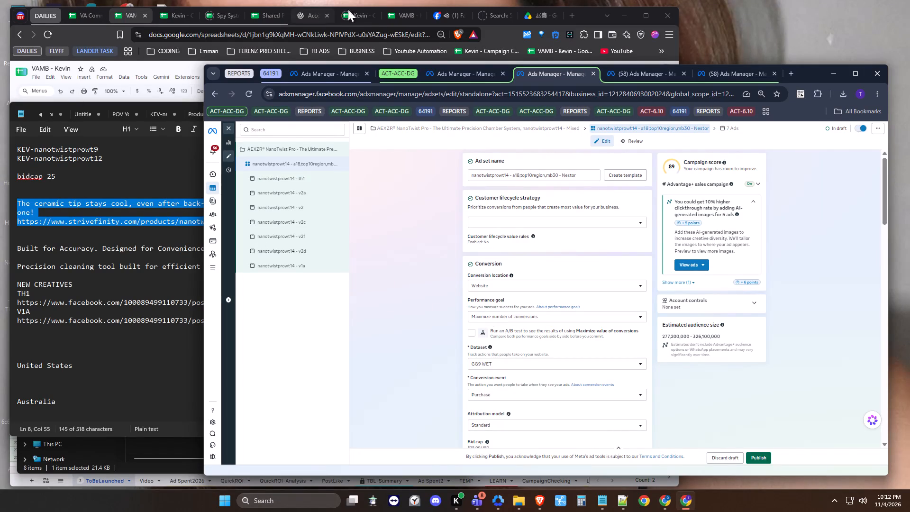
Switch to the Brave browser and bring up the ToBeLaunched sheet of the VAMB - Kevin spreadsheet.
left_click(450, 23)
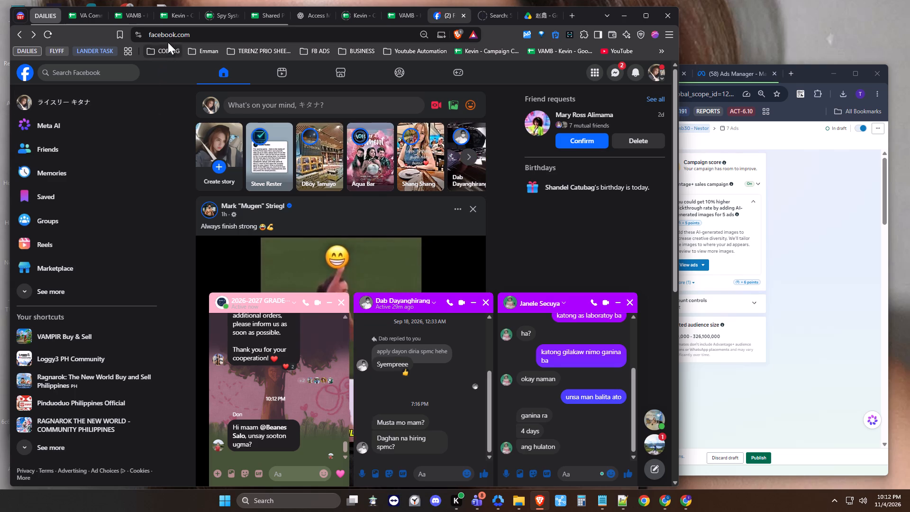
left_click(131, 15)
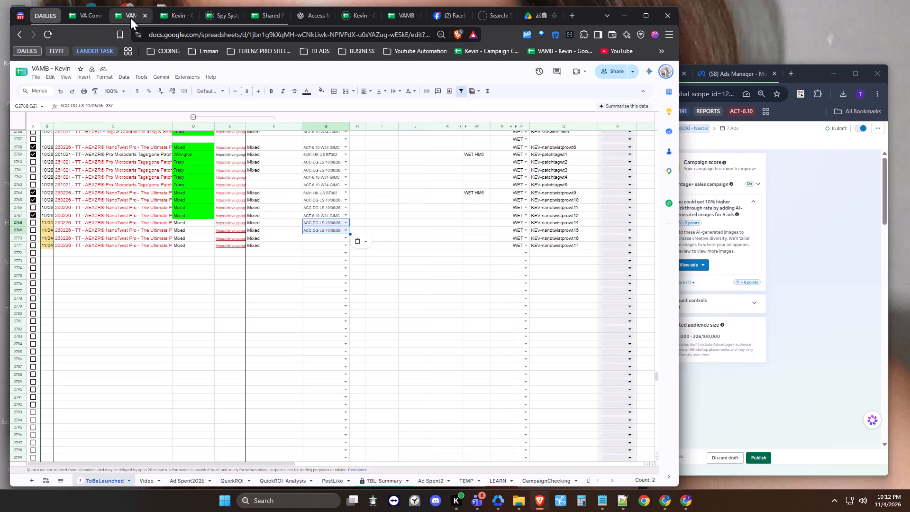
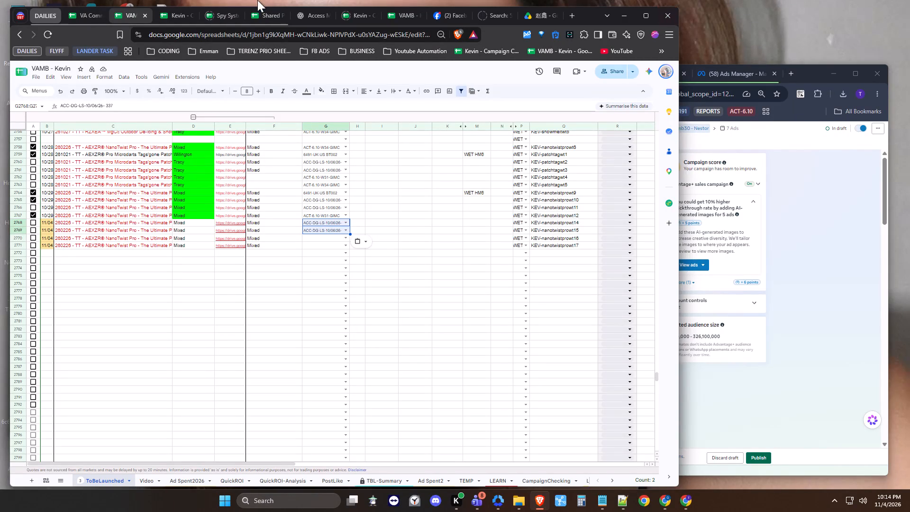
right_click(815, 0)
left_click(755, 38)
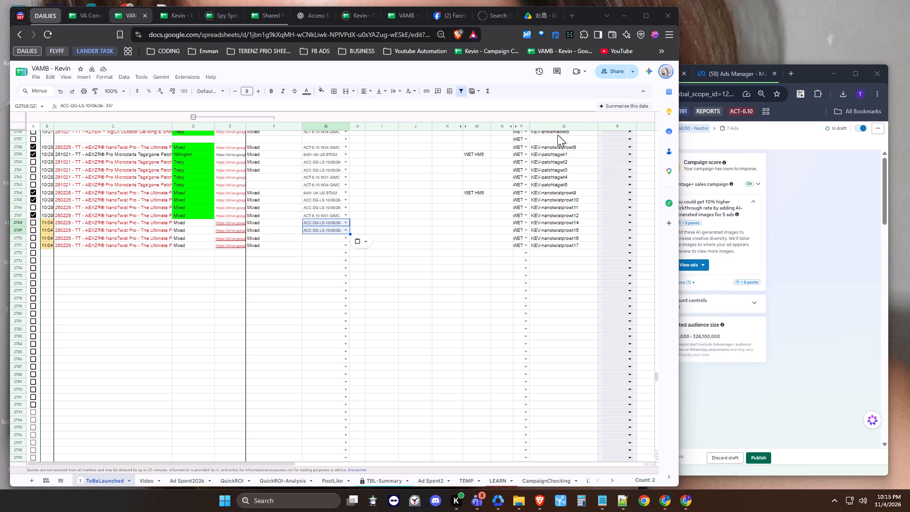
Try to review and publish the unpublished edits on the nanotwistprowt14 ads in the ACC-DG-LS-10/06/26 account, and reload the ads list.
left_click(866, 261)
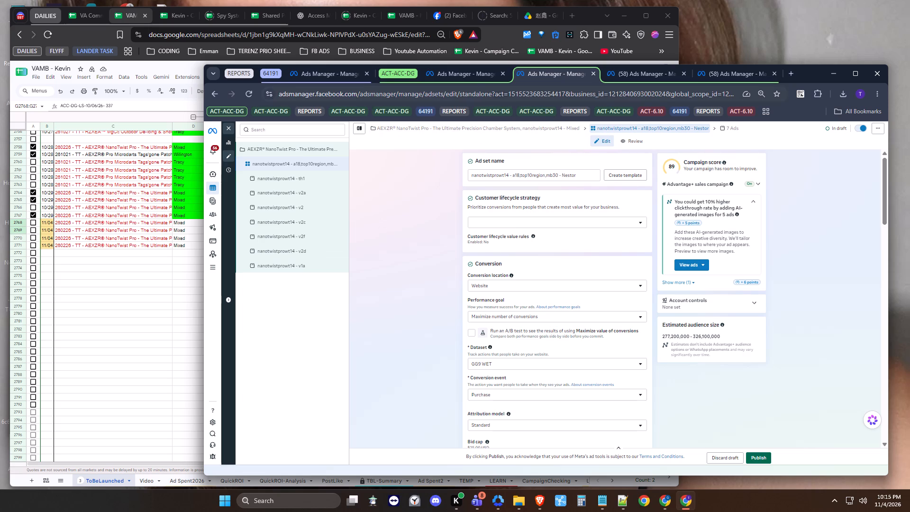
left_click(459, 79)
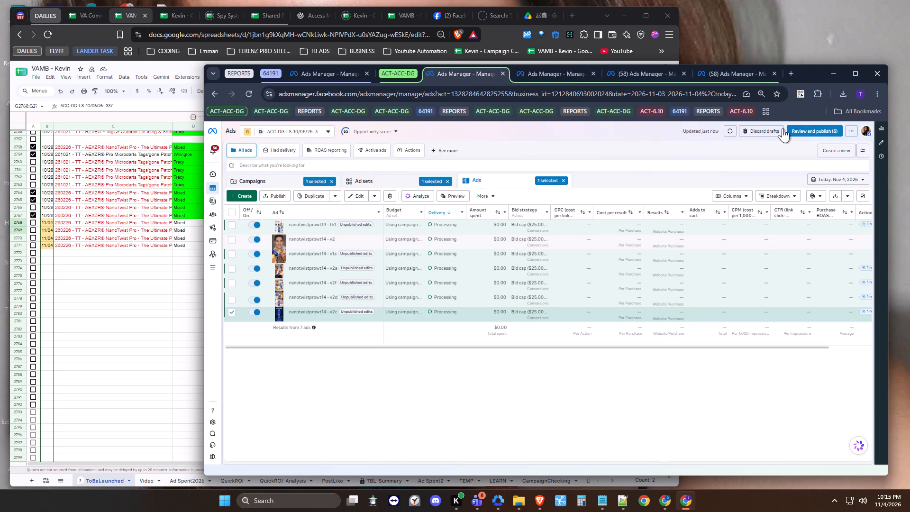
left_click(819, 134)
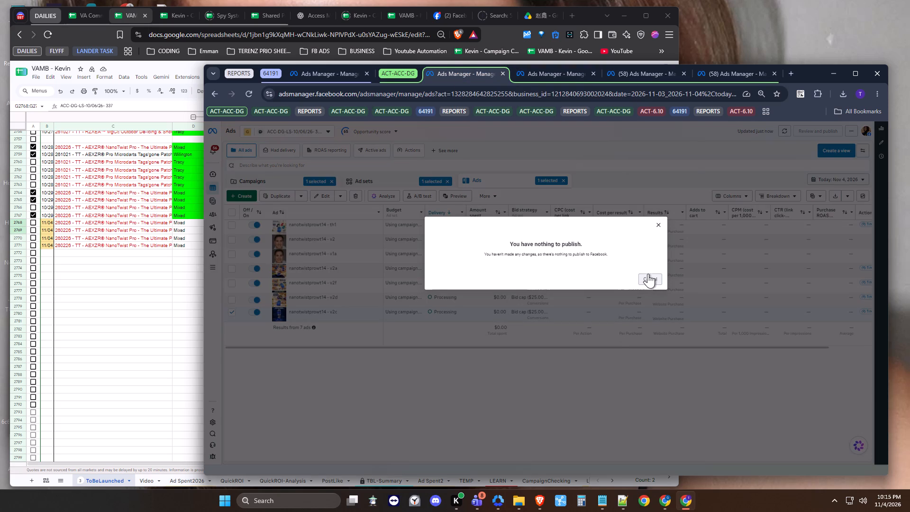
left_click(652, 276)
left_click(250, 90)
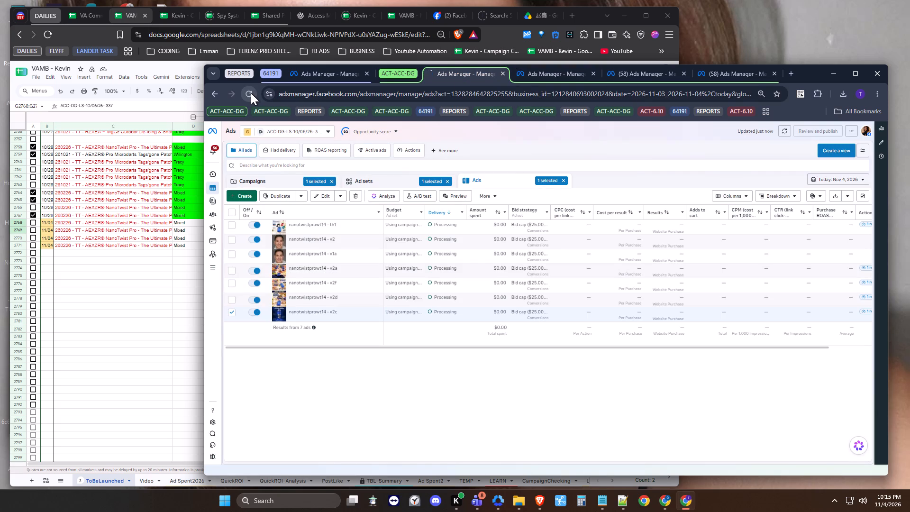
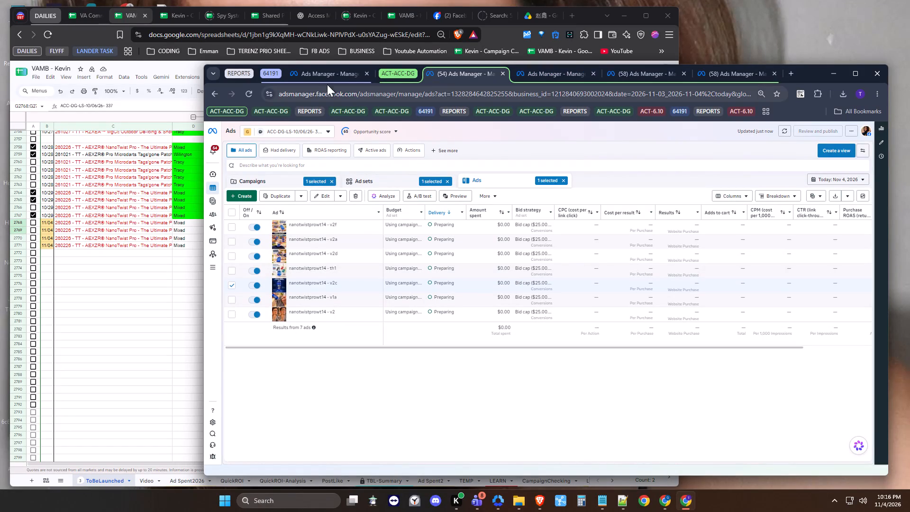
Open the campaign-level settings of the draft AEXZR NanoTwist Pro nanotwistprowt14 campaign in the next ad account for review.
left_click(555, 78)
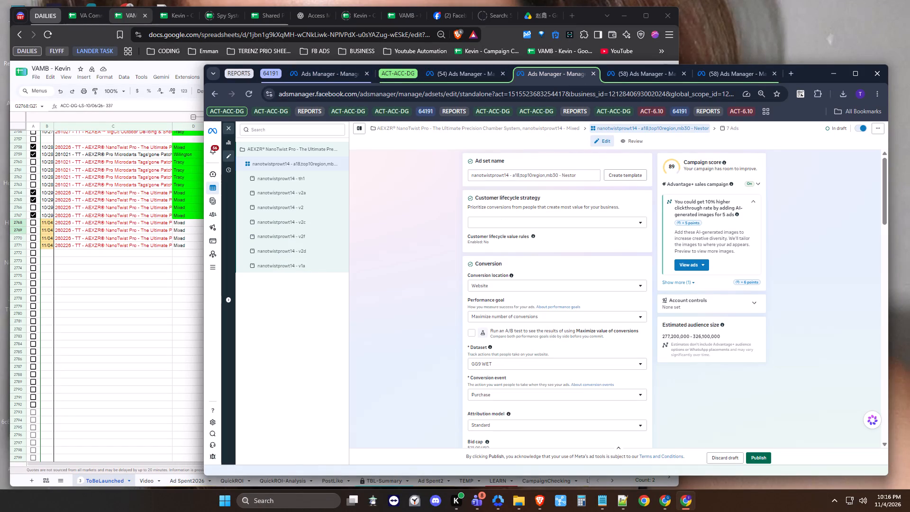
left_click(316, 149)
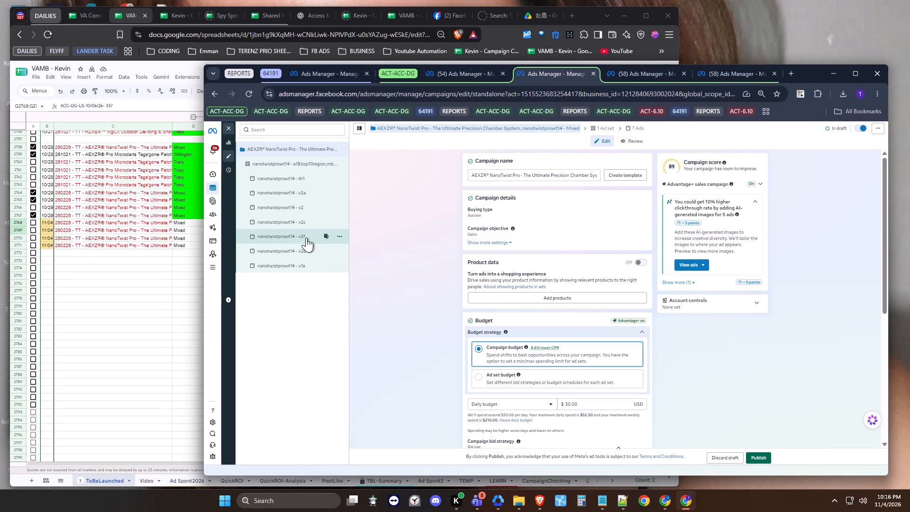
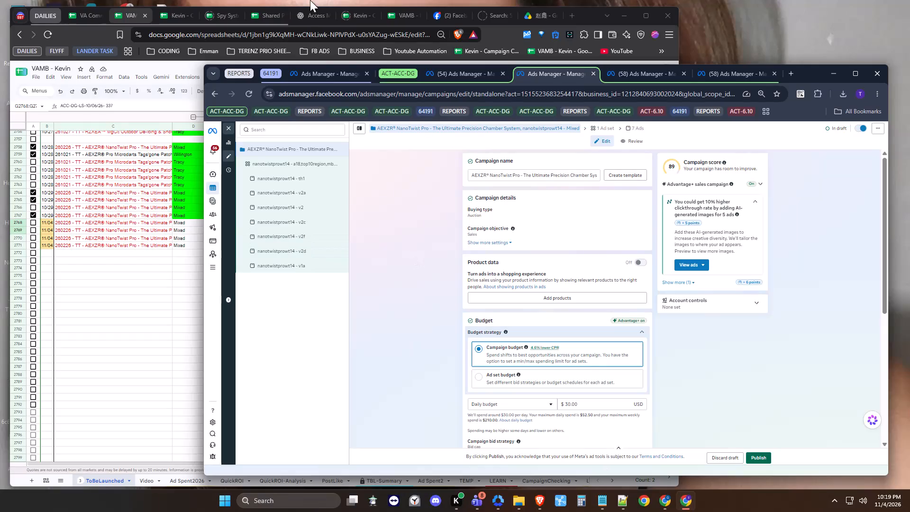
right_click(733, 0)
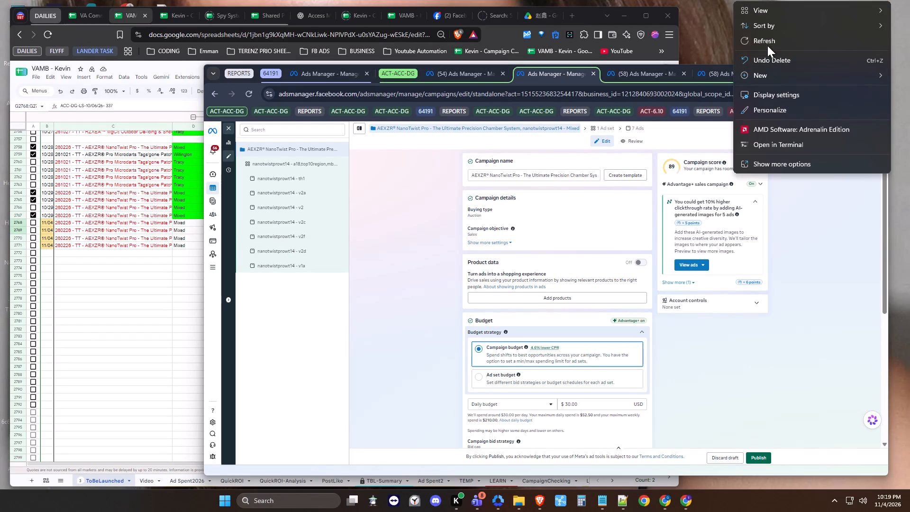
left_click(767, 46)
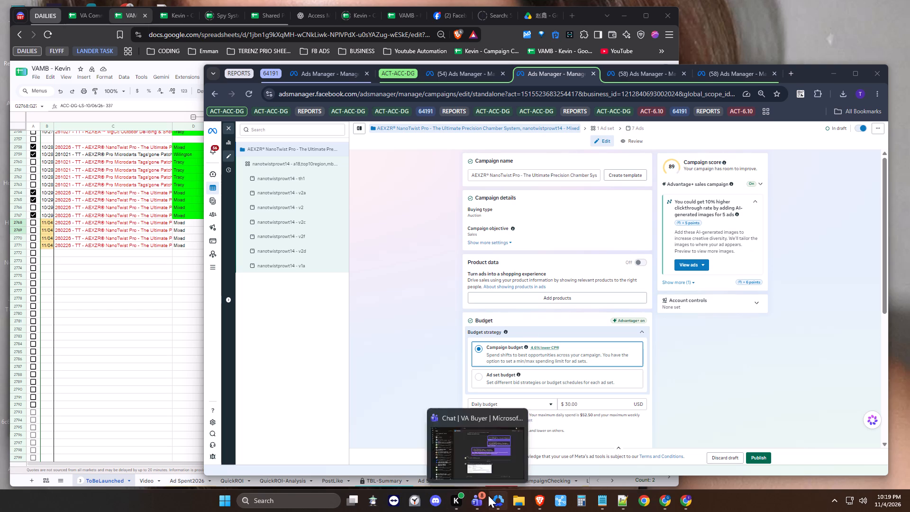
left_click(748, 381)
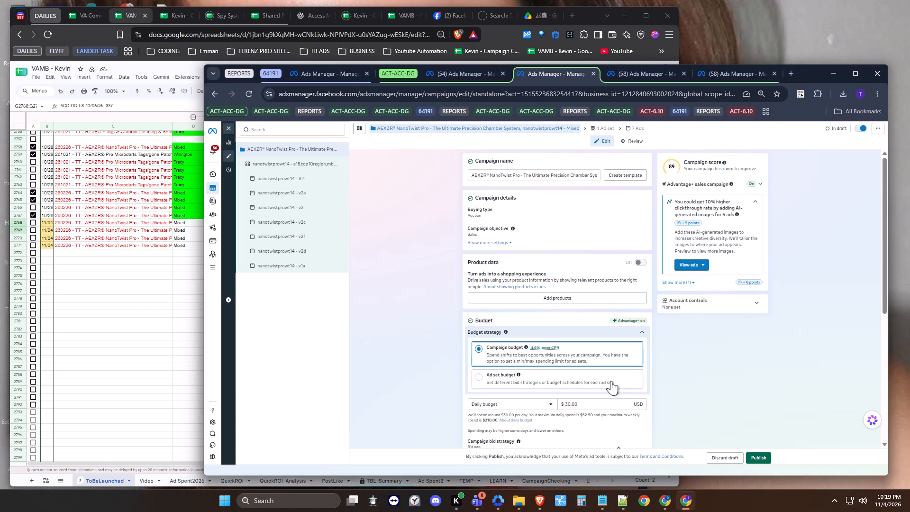
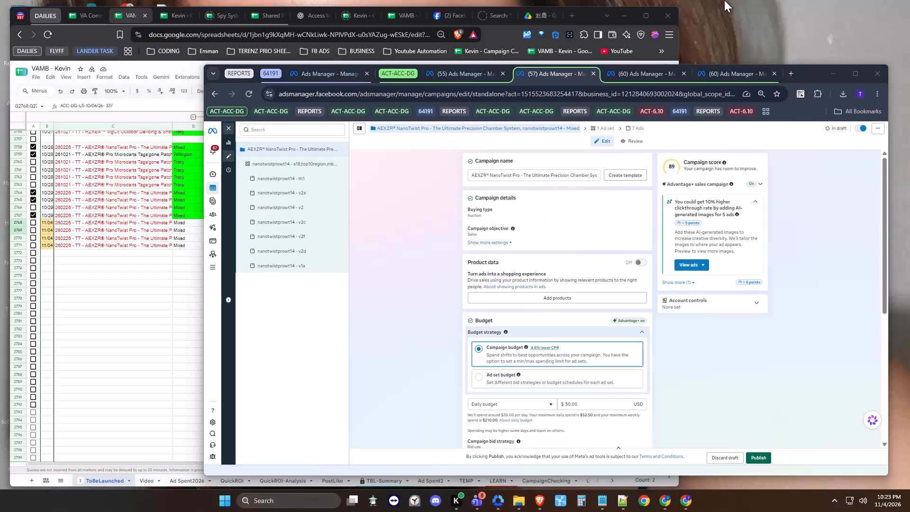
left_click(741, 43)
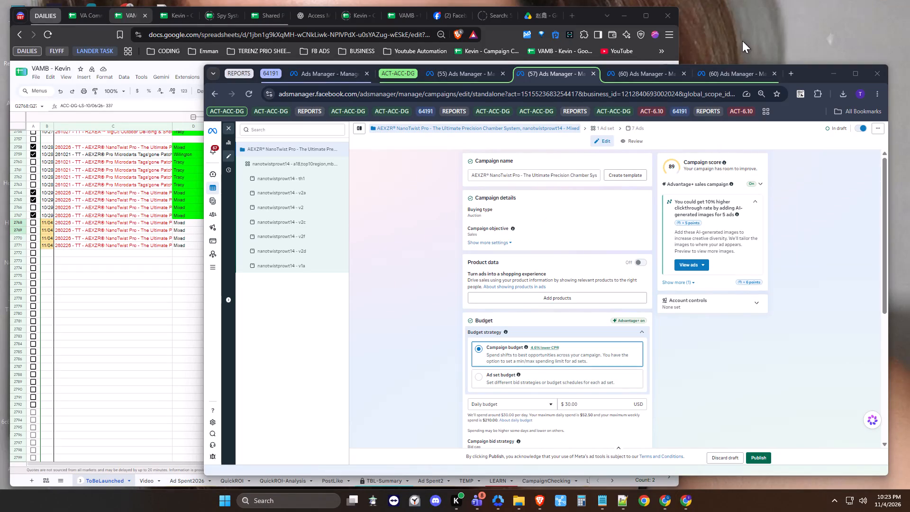
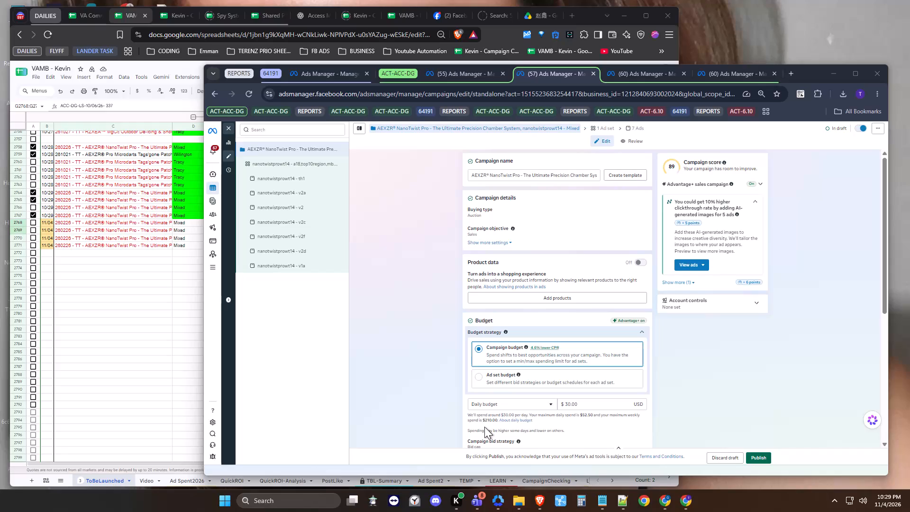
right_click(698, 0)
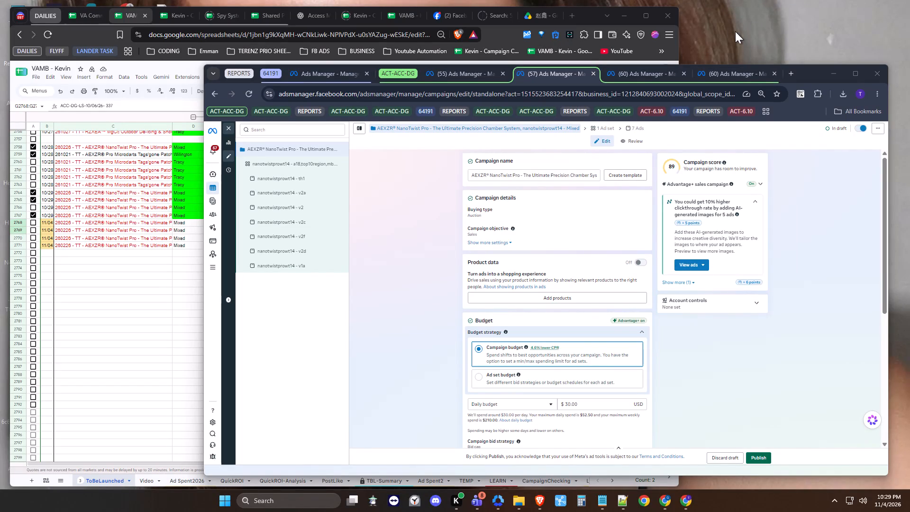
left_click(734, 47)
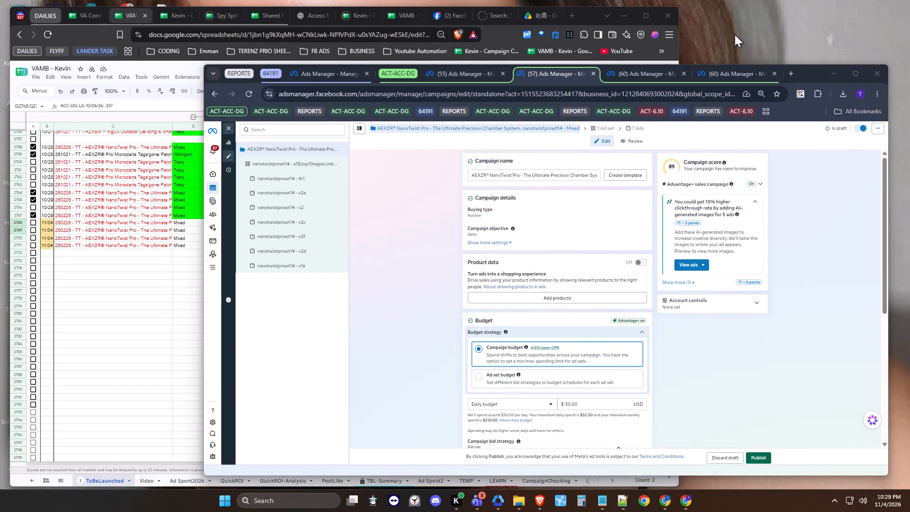